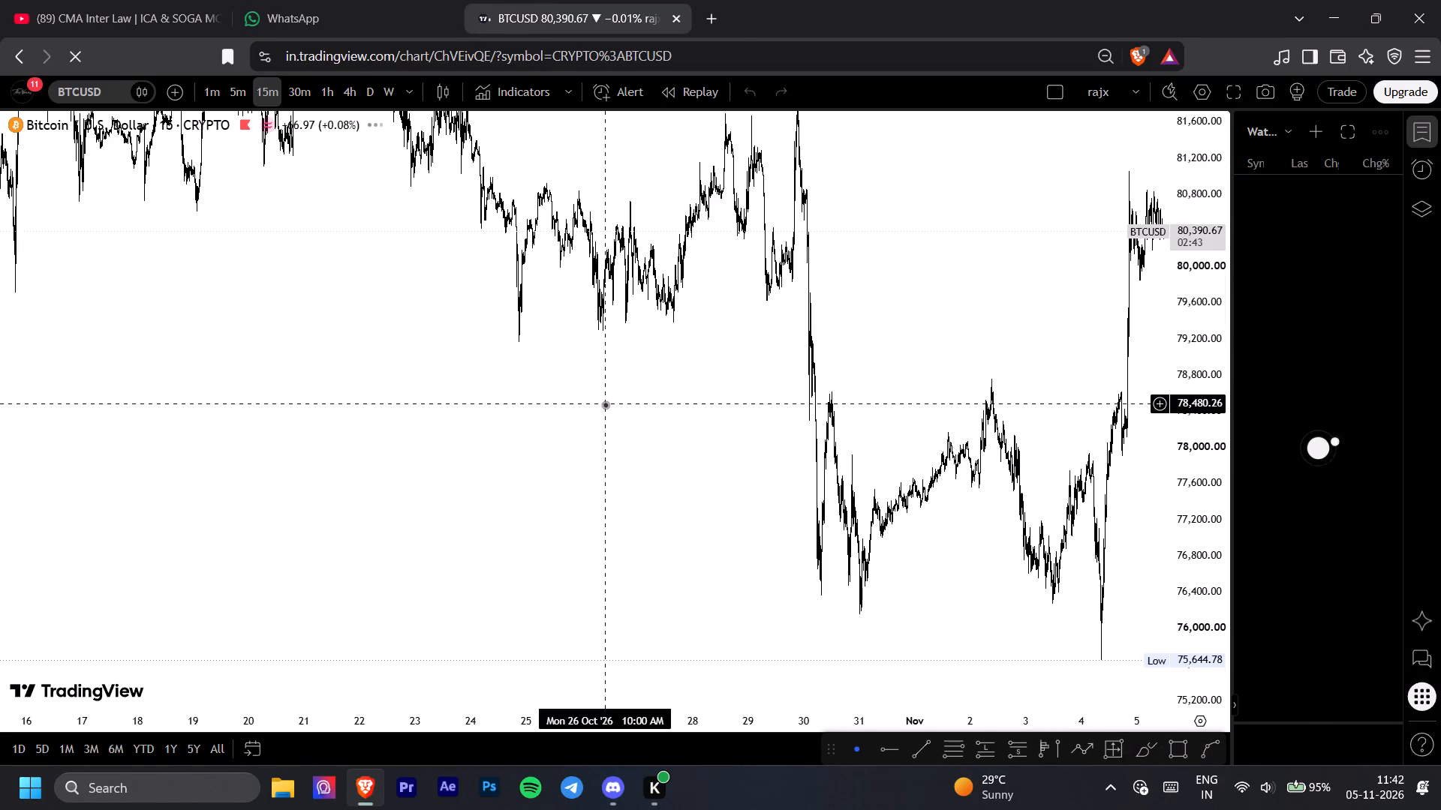
Examine the latest BTCUSD price action and the existing drawings around it on the 15-minute chart.
{"action": "left_click_drag", "start_coordinate": [720, 484], "coordinate": [406, 517]}
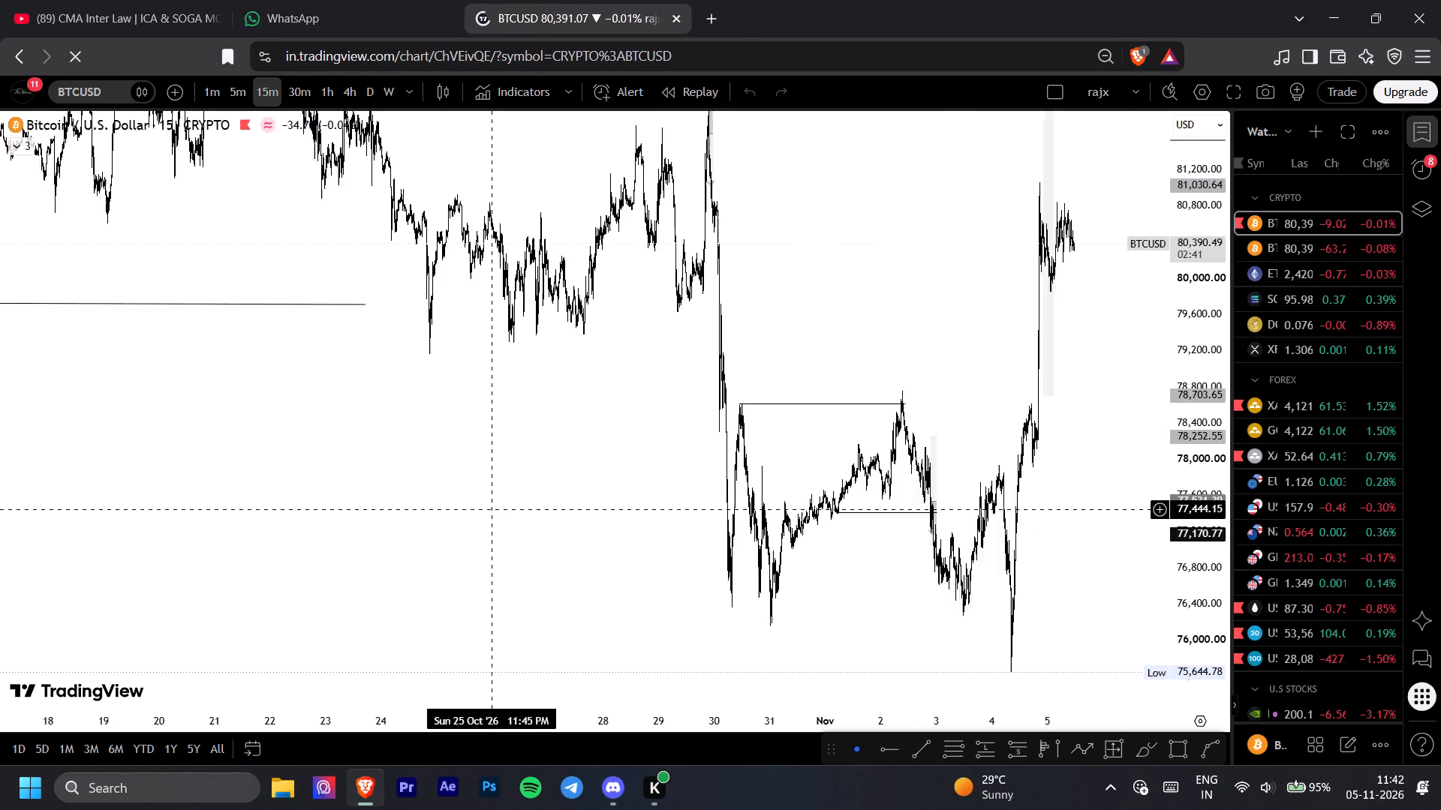
{"action": "left_click_drag", "start_coordinate": [406, 517], "coordinate": [401, 518]}
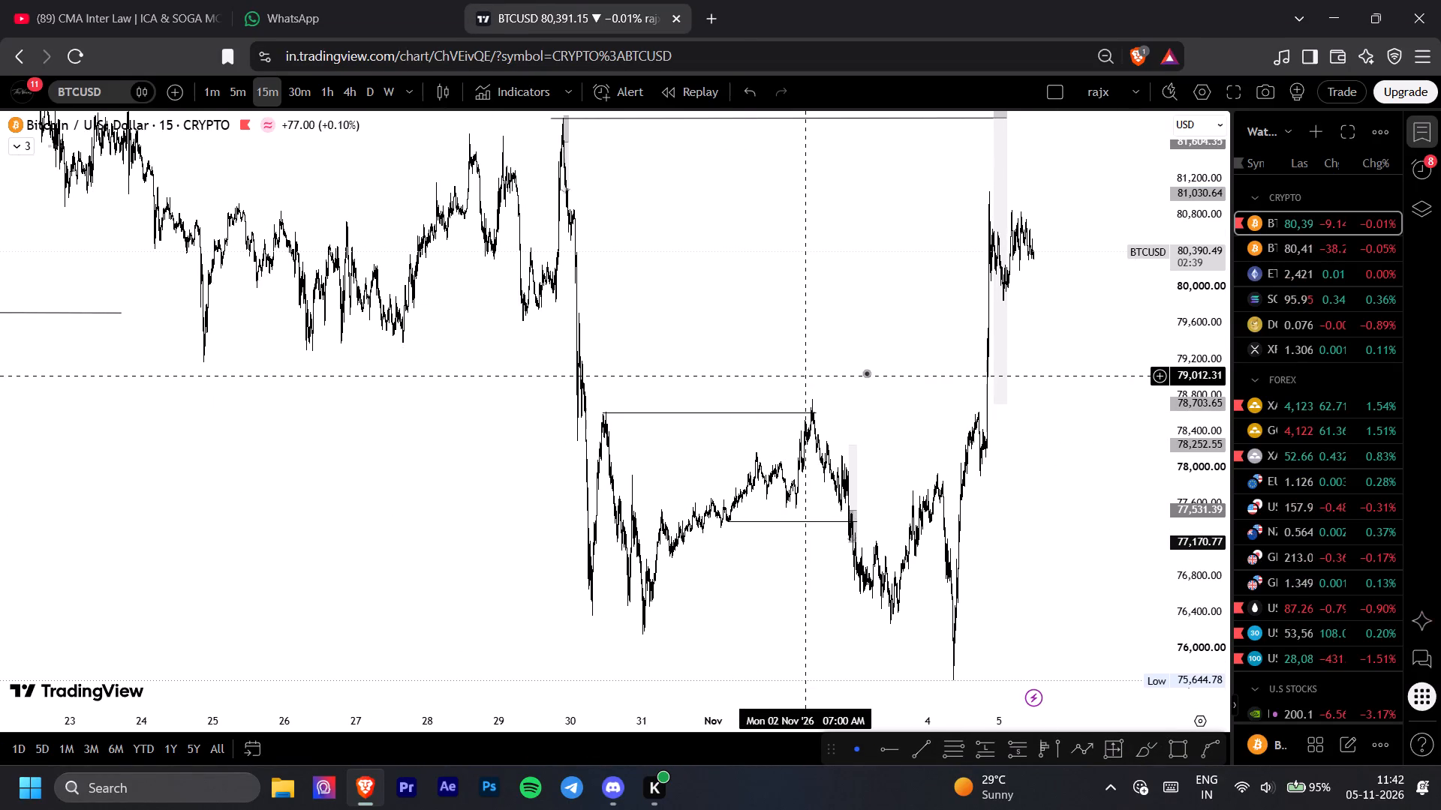
{"action": "left_click_drag", "start_coordinate": [1090, 423], "coordinate": [750, 541]}
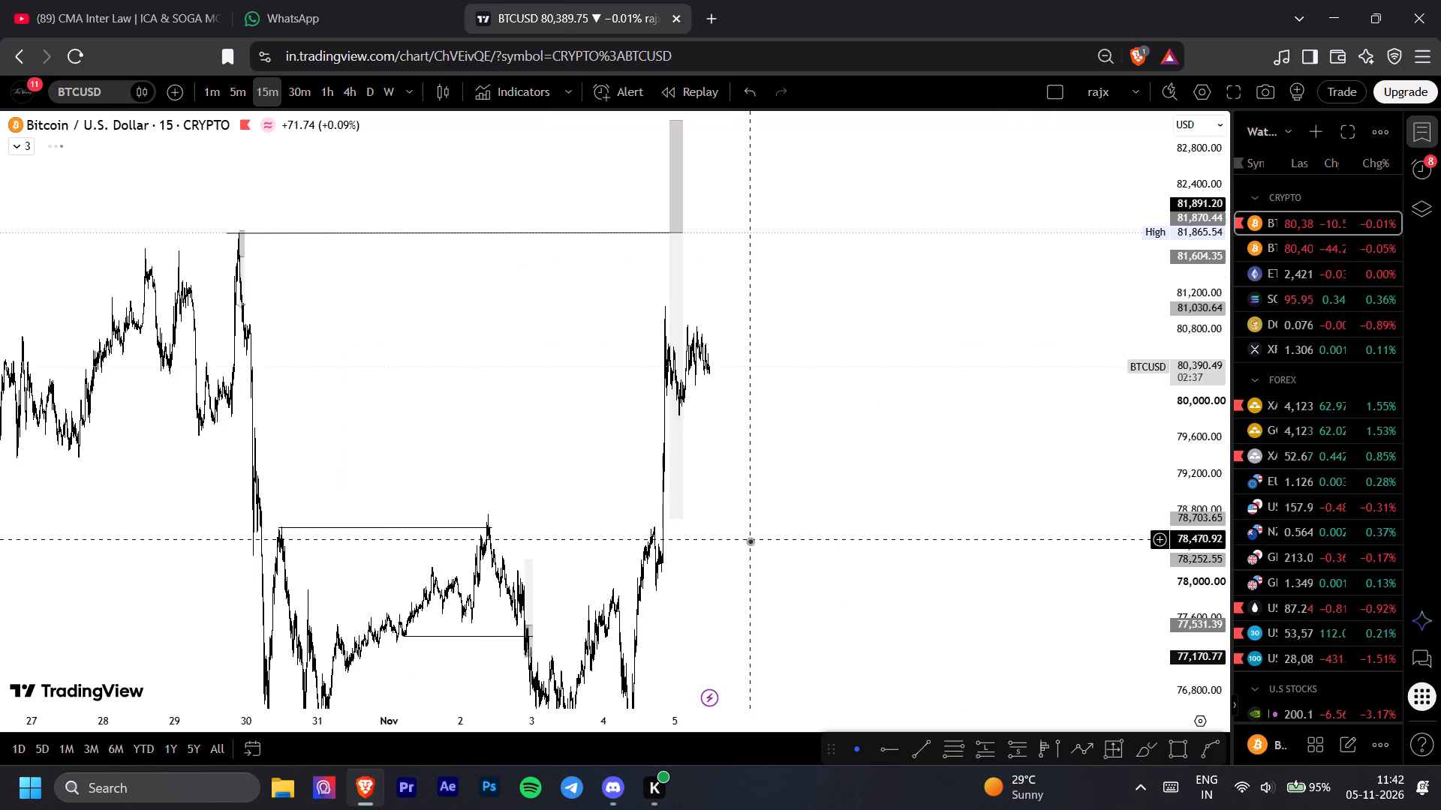
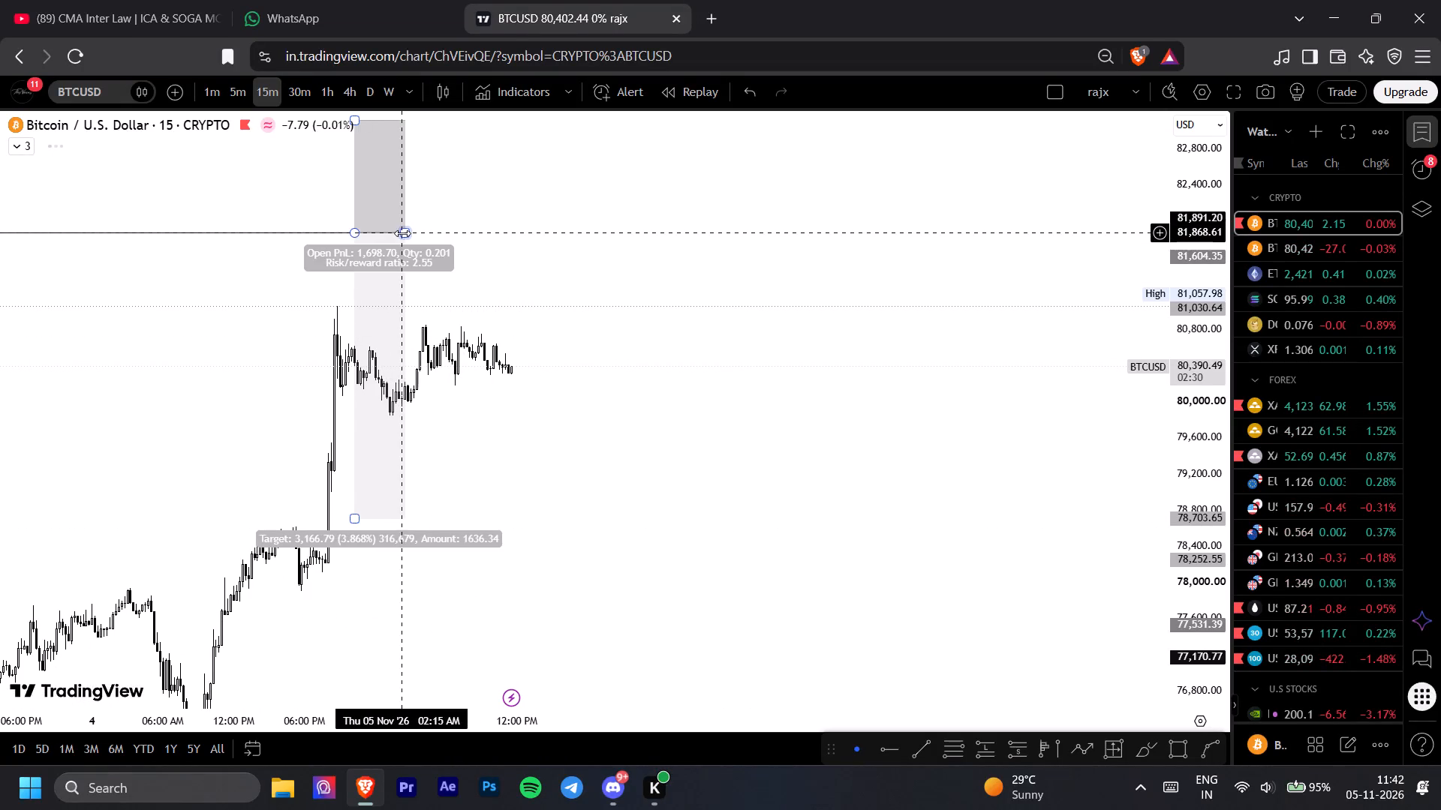
Extend the short position's right edge to just past the latest BTCUSD candle.
{"action": "left_click_drag", "start_coordinate": [402, 233], "coordinate": [527, 253]}
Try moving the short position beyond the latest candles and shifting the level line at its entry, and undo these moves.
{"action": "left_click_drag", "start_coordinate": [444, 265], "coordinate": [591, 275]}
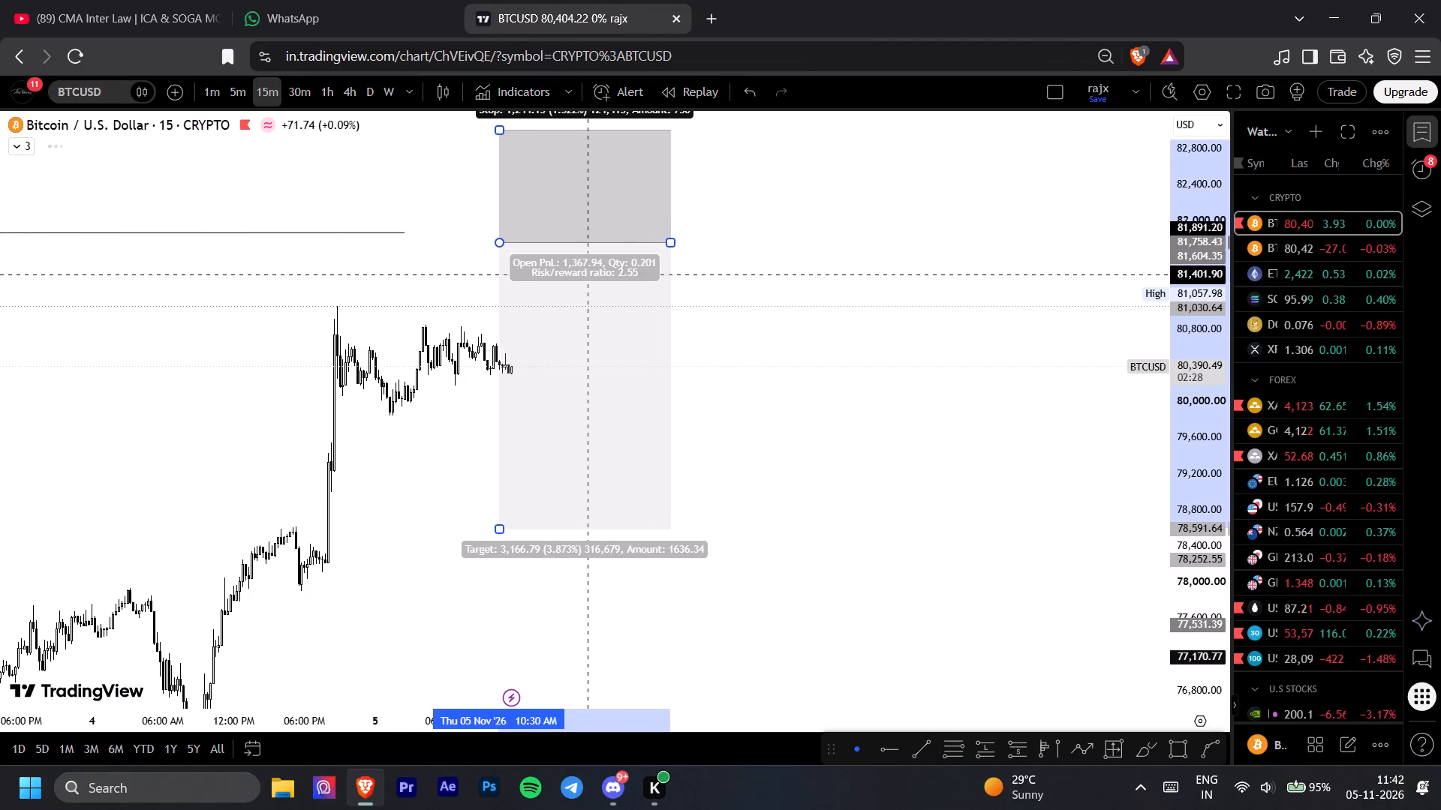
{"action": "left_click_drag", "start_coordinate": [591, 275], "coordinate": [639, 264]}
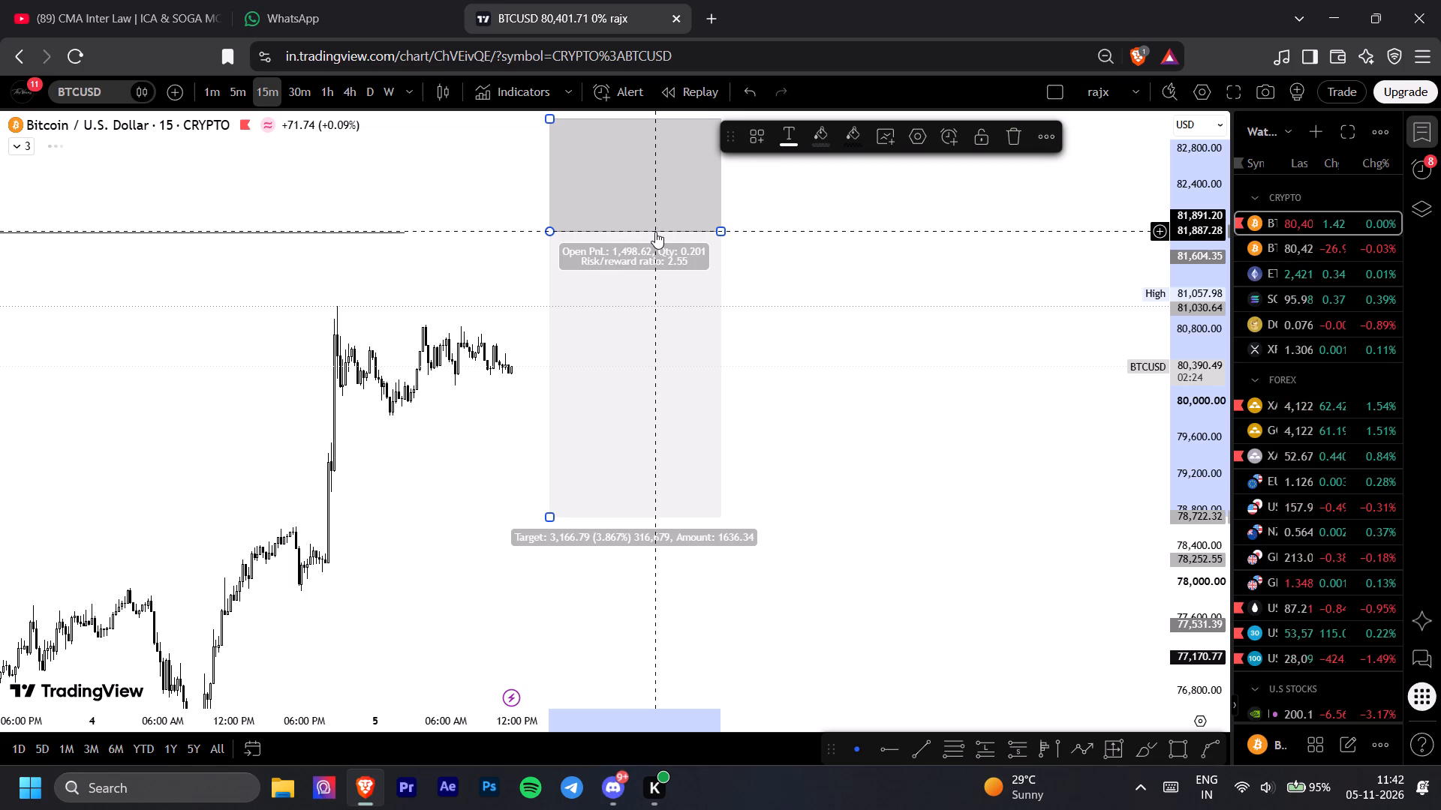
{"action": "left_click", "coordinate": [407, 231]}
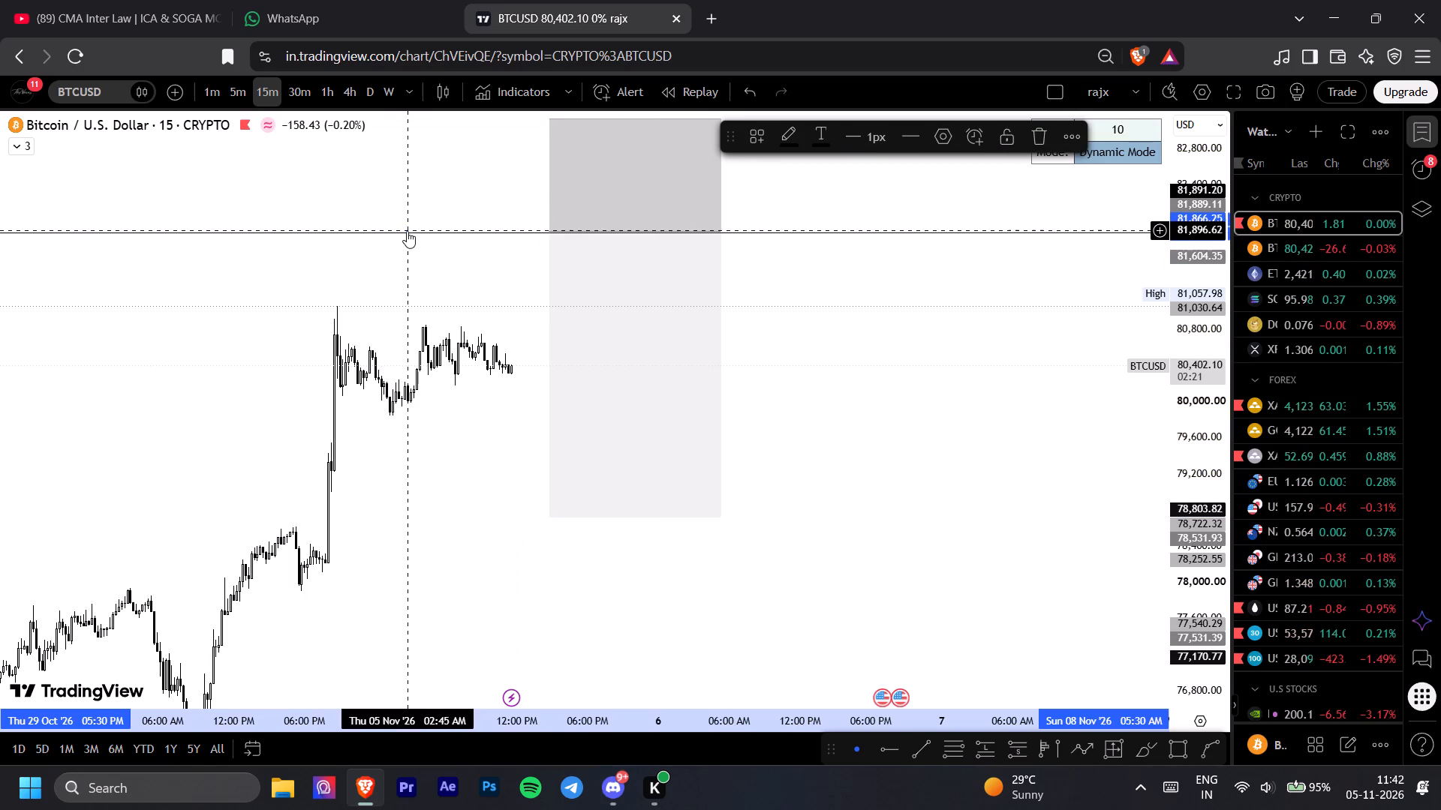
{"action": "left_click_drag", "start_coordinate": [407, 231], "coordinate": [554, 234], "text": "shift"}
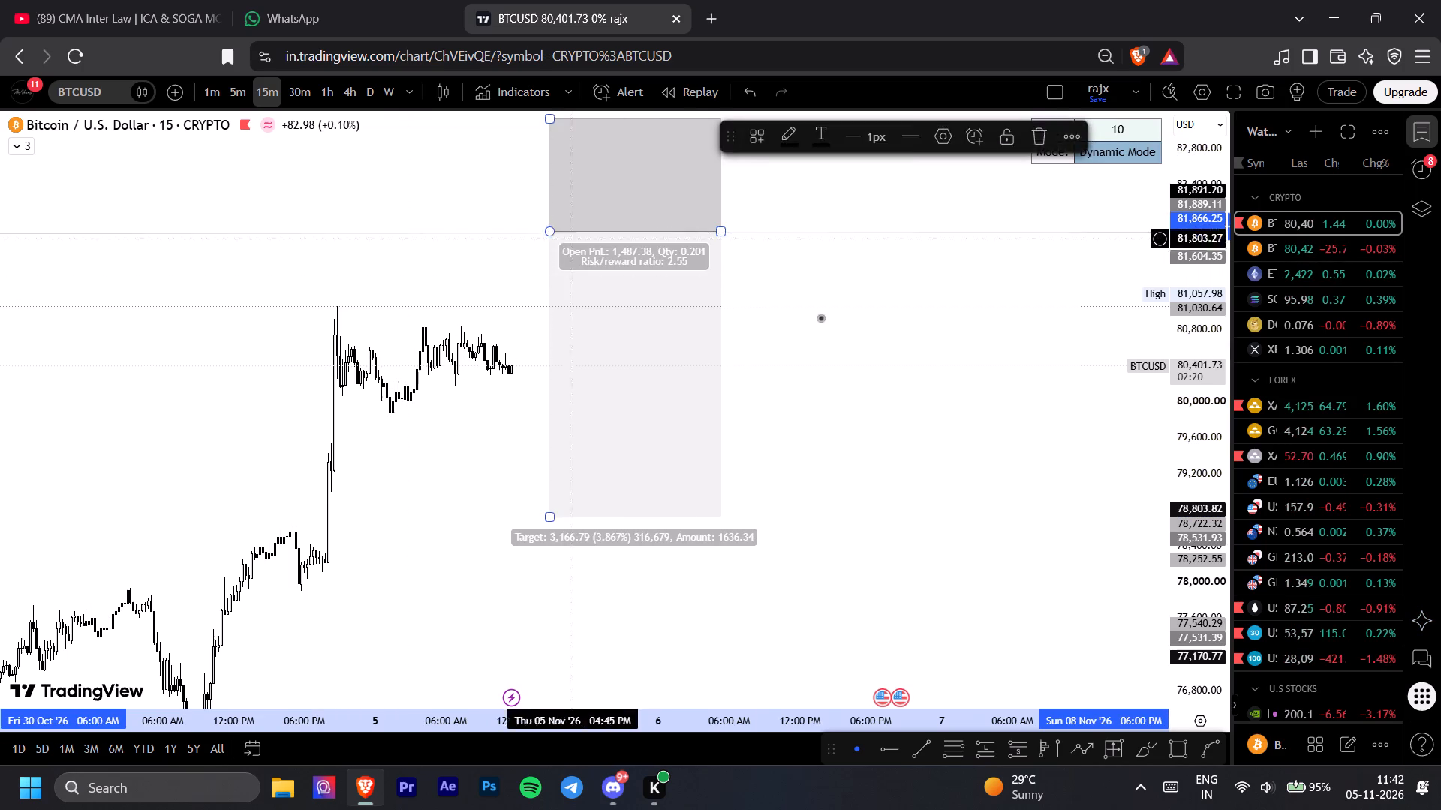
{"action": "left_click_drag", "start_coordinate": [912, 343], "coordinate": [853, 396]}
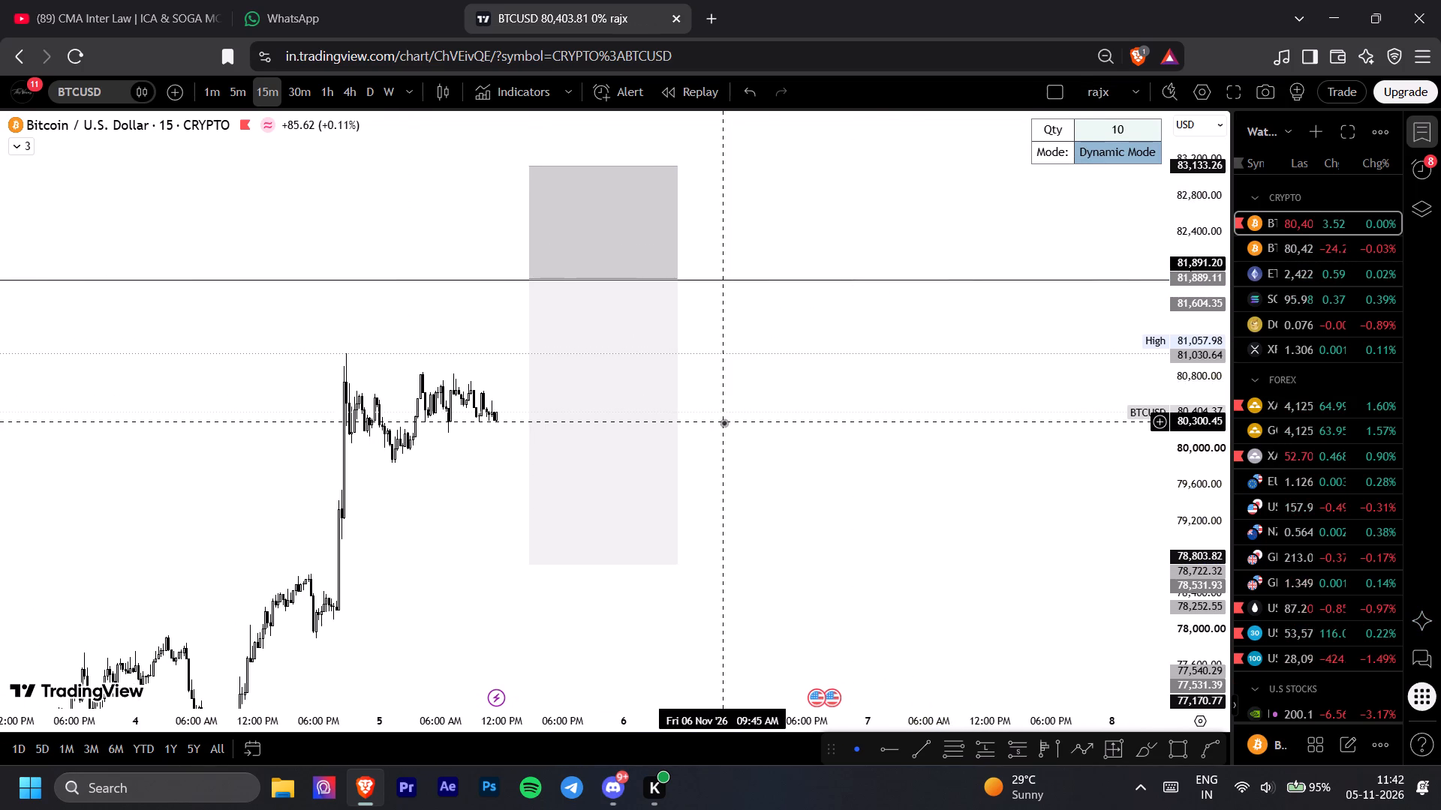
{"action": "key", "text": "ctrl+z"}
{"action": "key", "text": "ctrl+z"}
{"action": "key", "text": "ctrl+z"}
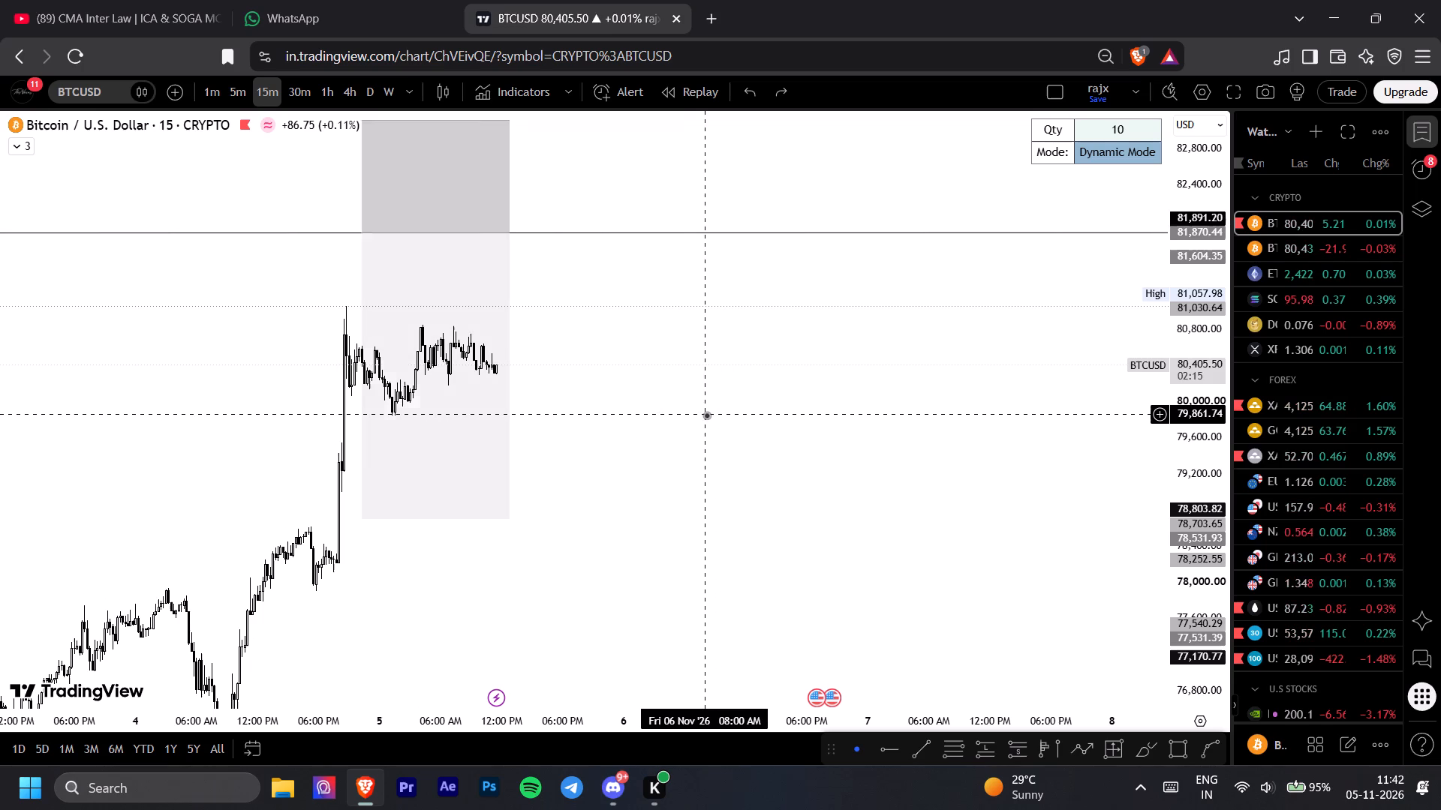
Shorten the level line at the short position's entry so that it ends at the latest candle, Thu 05 Nov 11:30 AM.
{"action": "left_click_drag", "start_coordinate": [783, 349], "coordinate": [937, 487]}
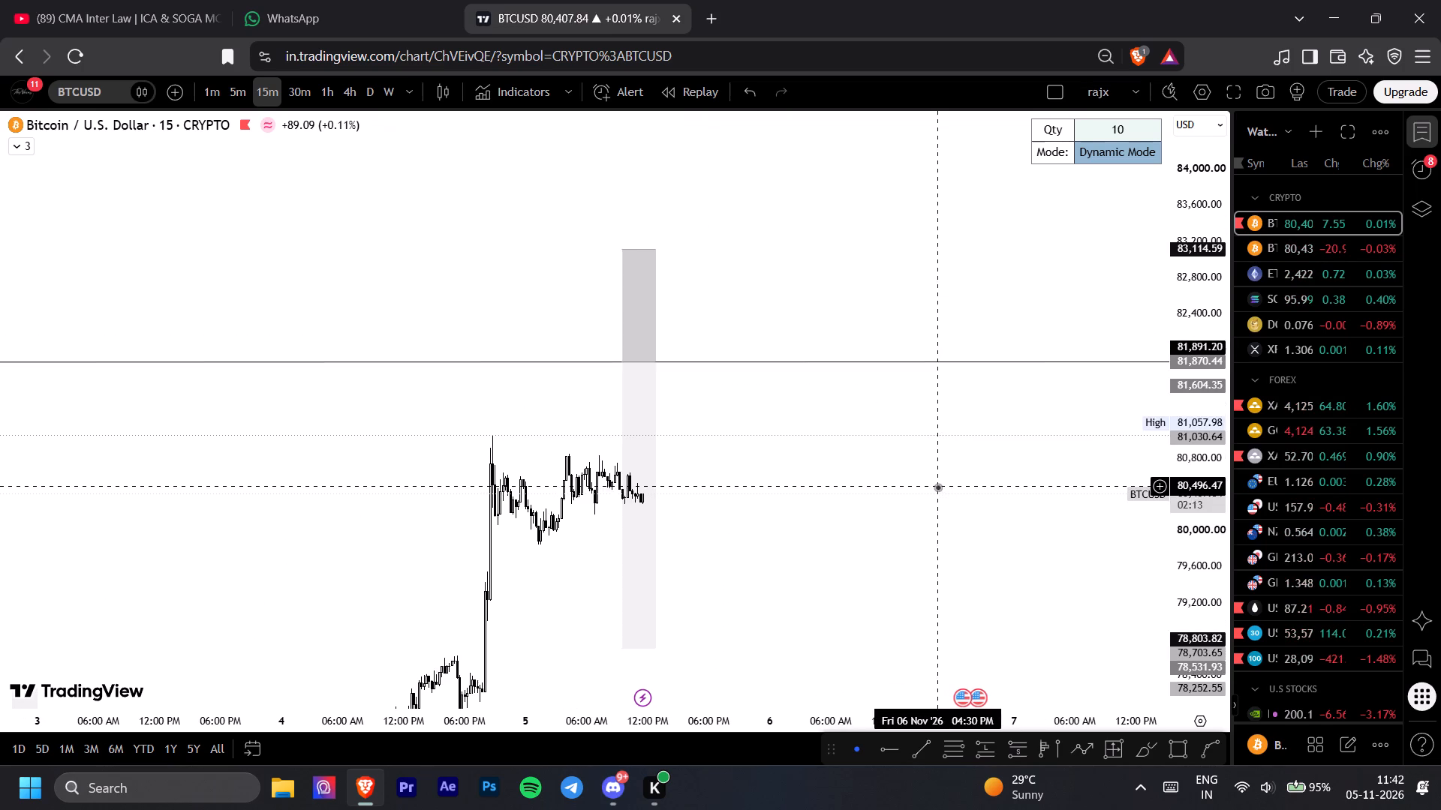
{"action": "left_click_drag", "start_coordinate": [1106, 395], "coordinate": [462, 391]}
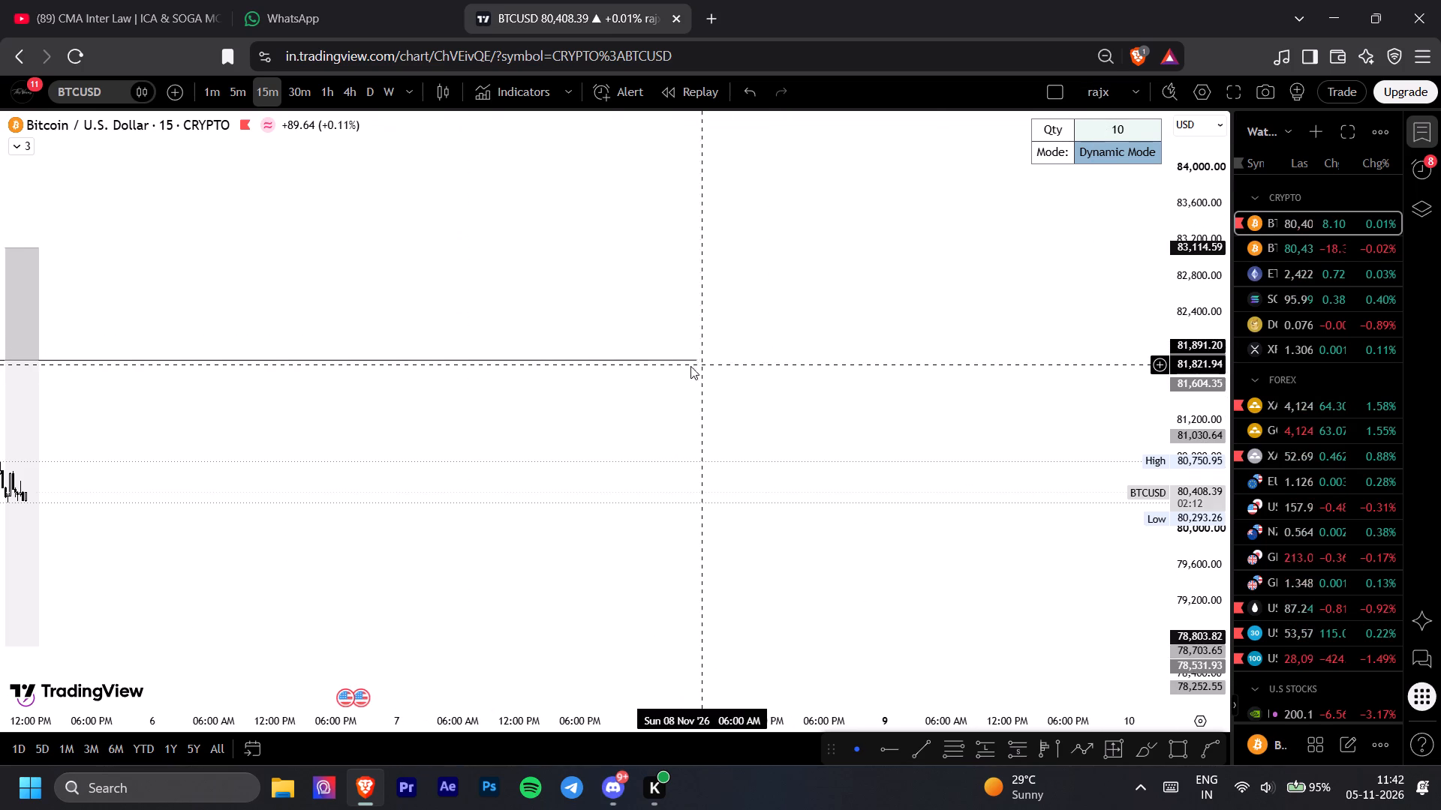
{"action": "left_click", "coordinate": [692, 360]}
{"action": "left_click_drag", "start_coordinate": [692, 360], "coordinate": [26, 339], "text": "shift"}
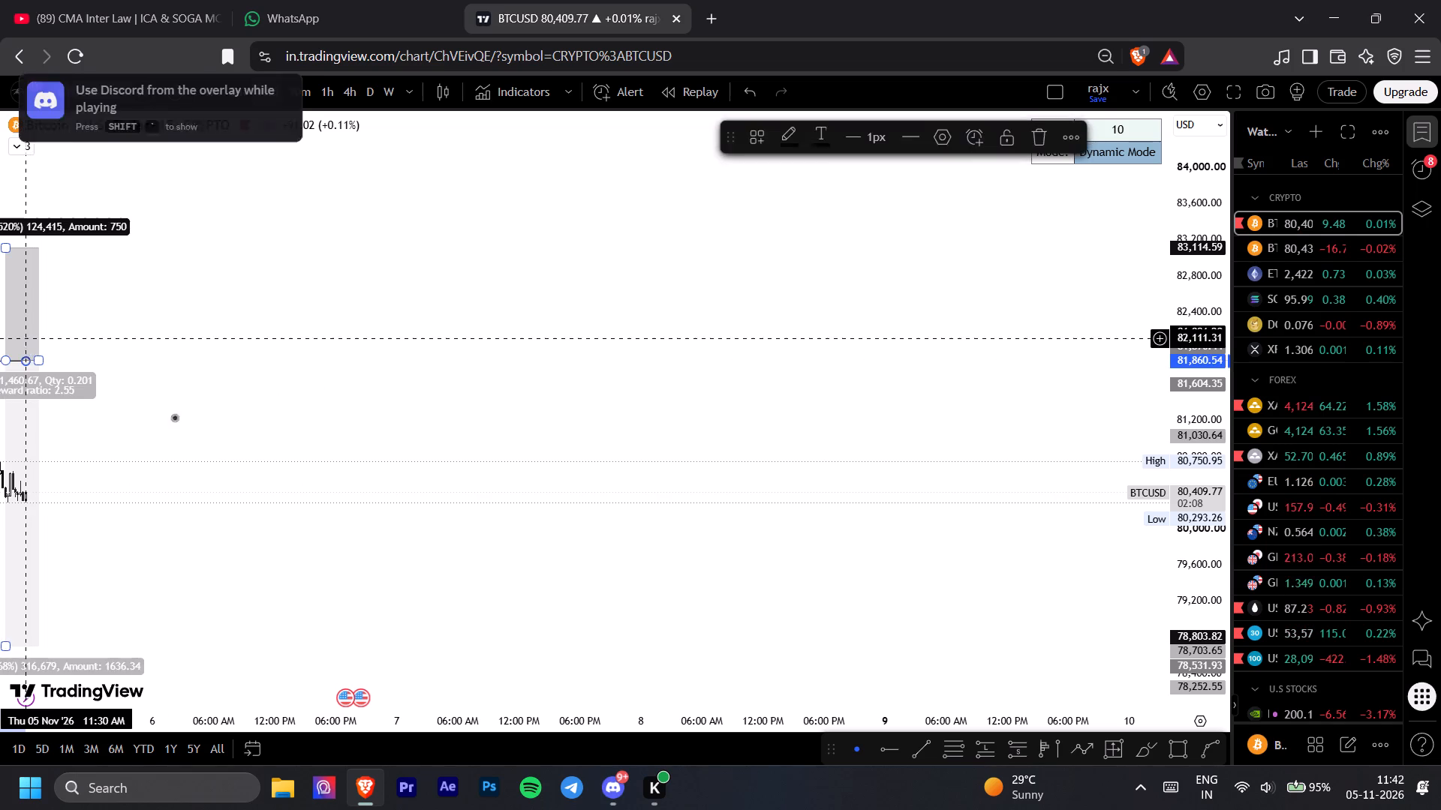
{"action": "left_click_drag", "start_coordinate": [253, 478], "coordinate": [647, 492]}
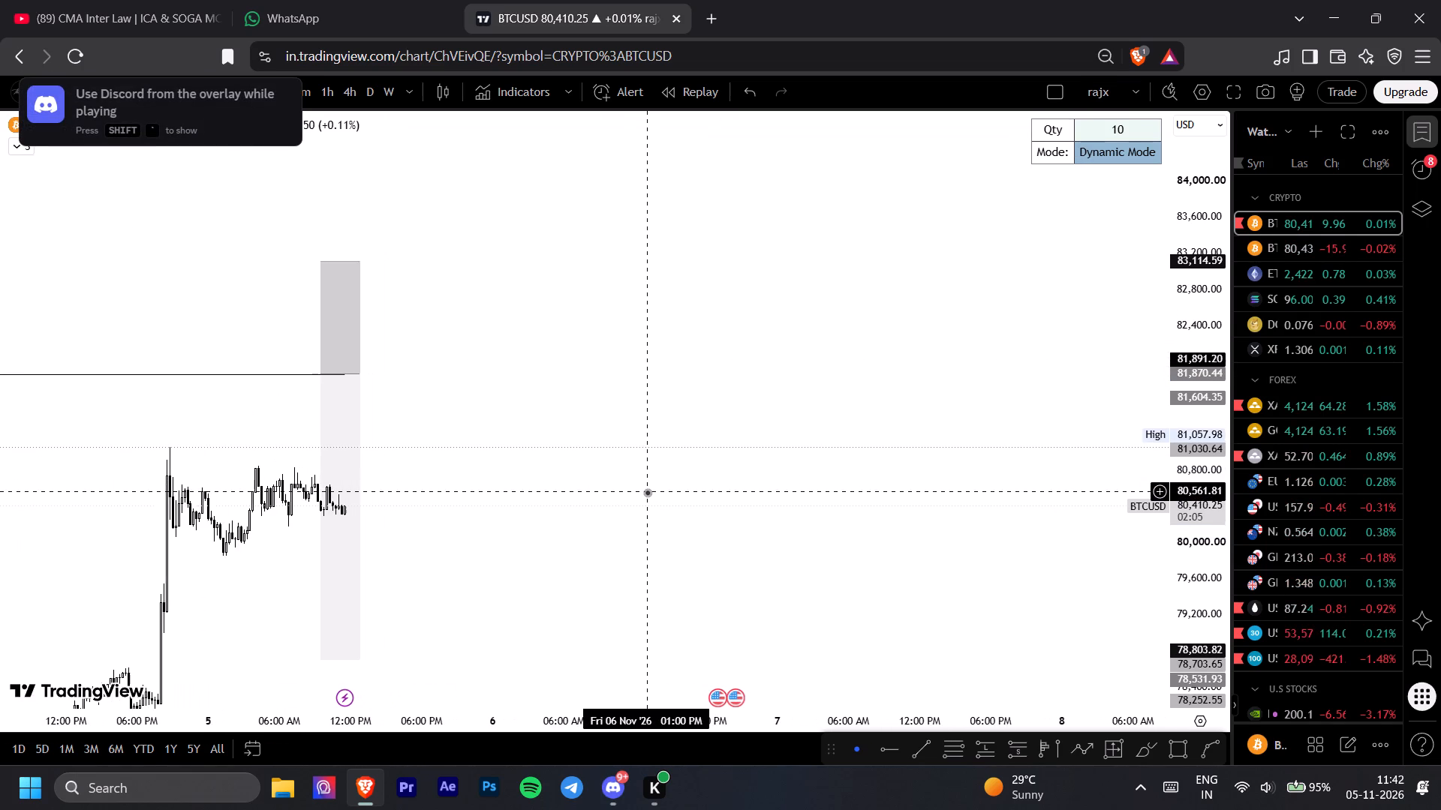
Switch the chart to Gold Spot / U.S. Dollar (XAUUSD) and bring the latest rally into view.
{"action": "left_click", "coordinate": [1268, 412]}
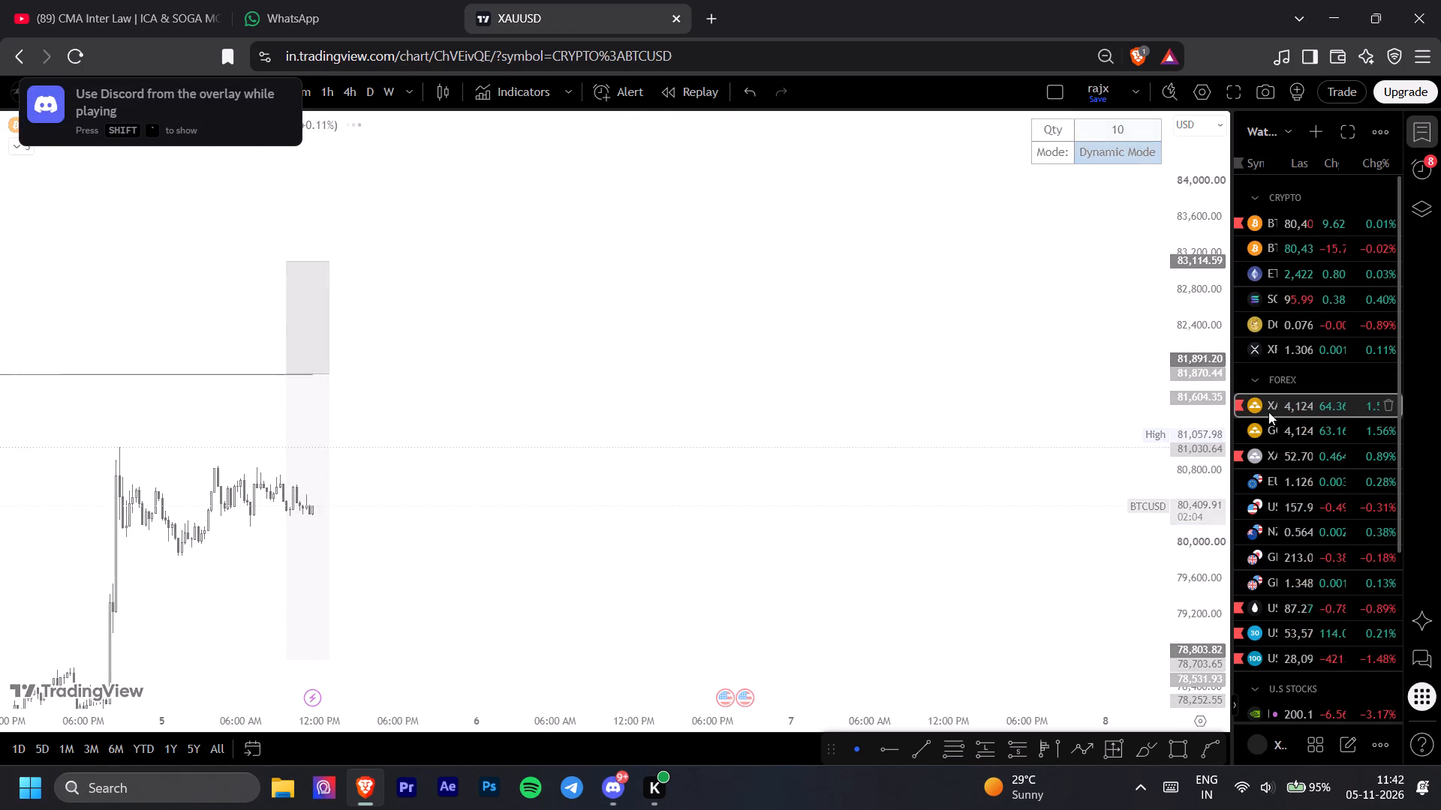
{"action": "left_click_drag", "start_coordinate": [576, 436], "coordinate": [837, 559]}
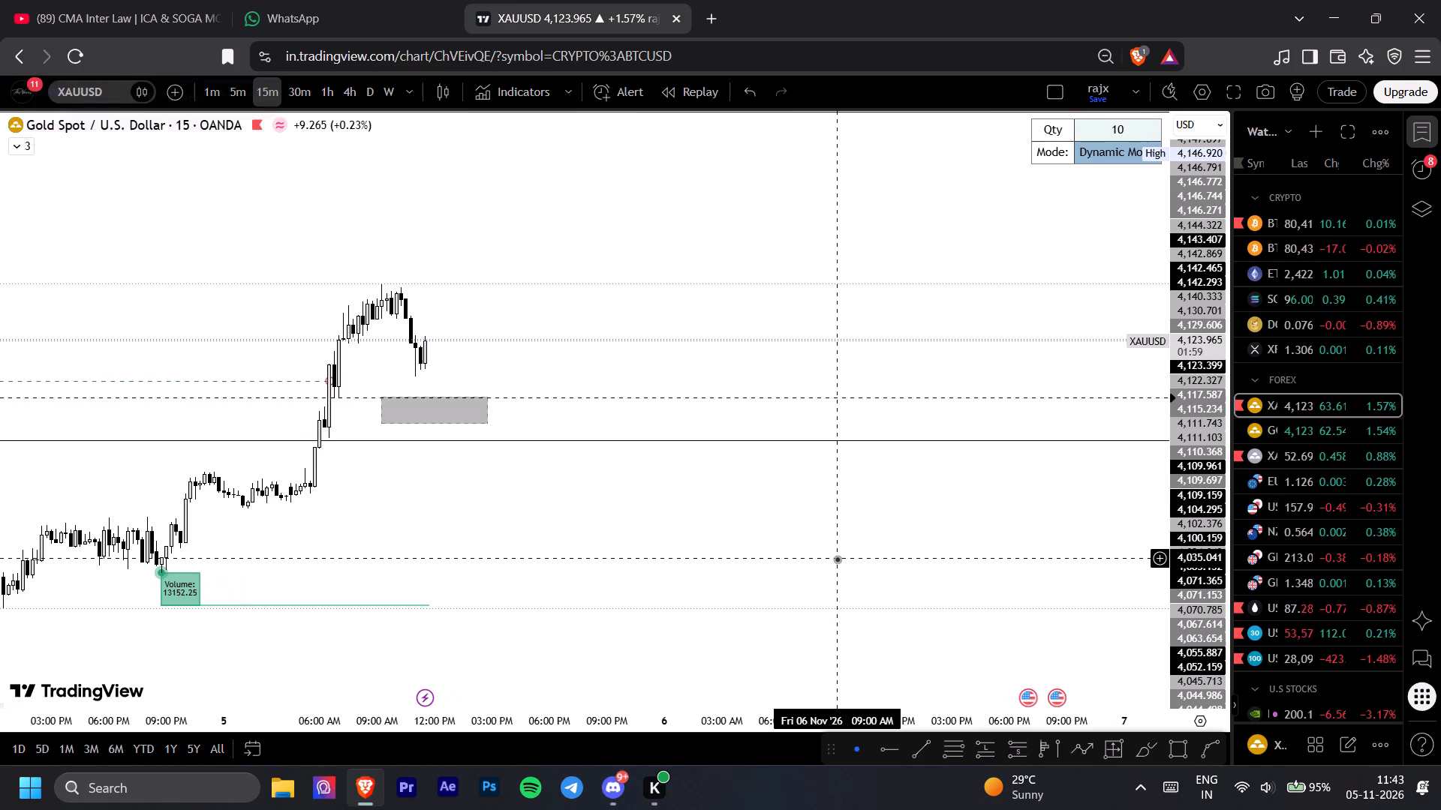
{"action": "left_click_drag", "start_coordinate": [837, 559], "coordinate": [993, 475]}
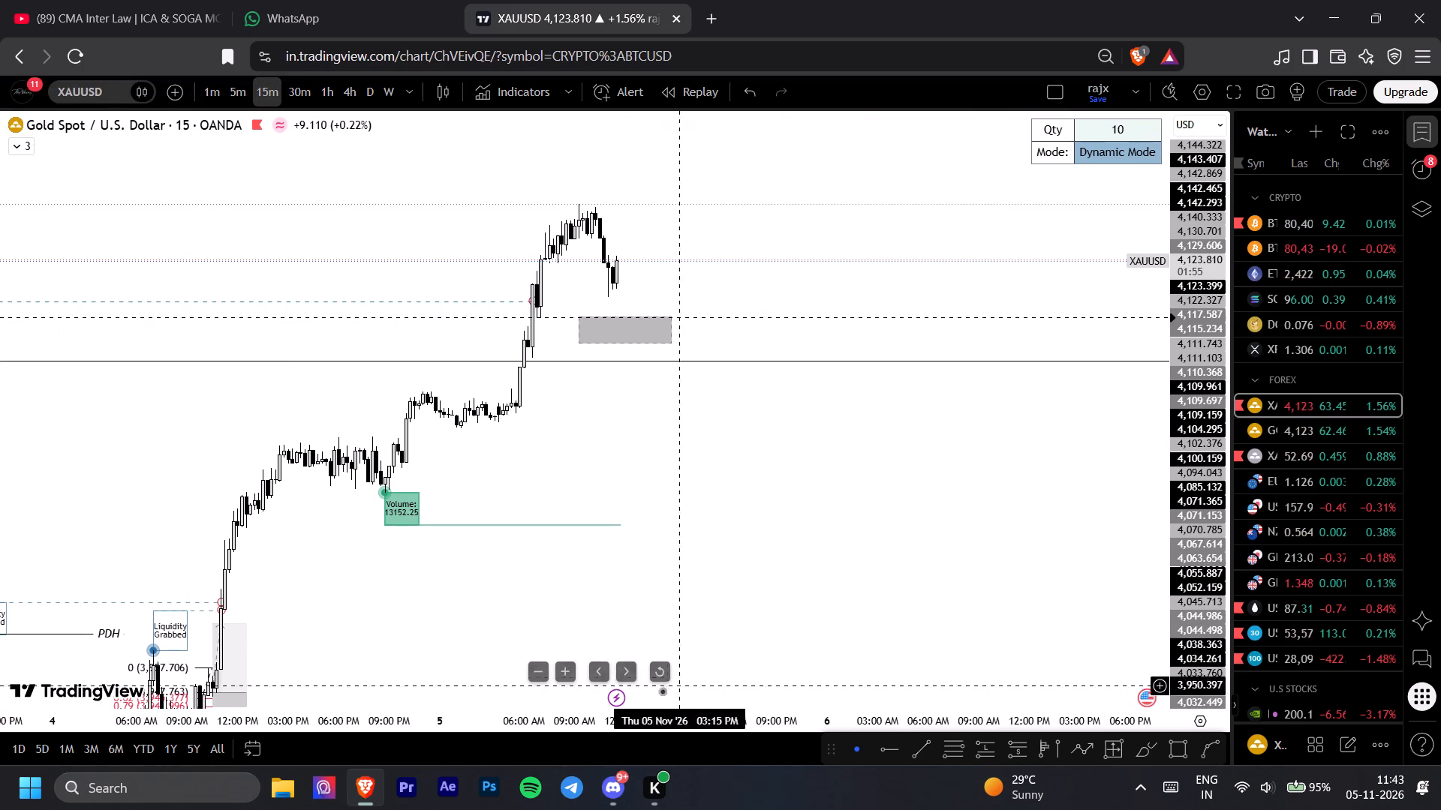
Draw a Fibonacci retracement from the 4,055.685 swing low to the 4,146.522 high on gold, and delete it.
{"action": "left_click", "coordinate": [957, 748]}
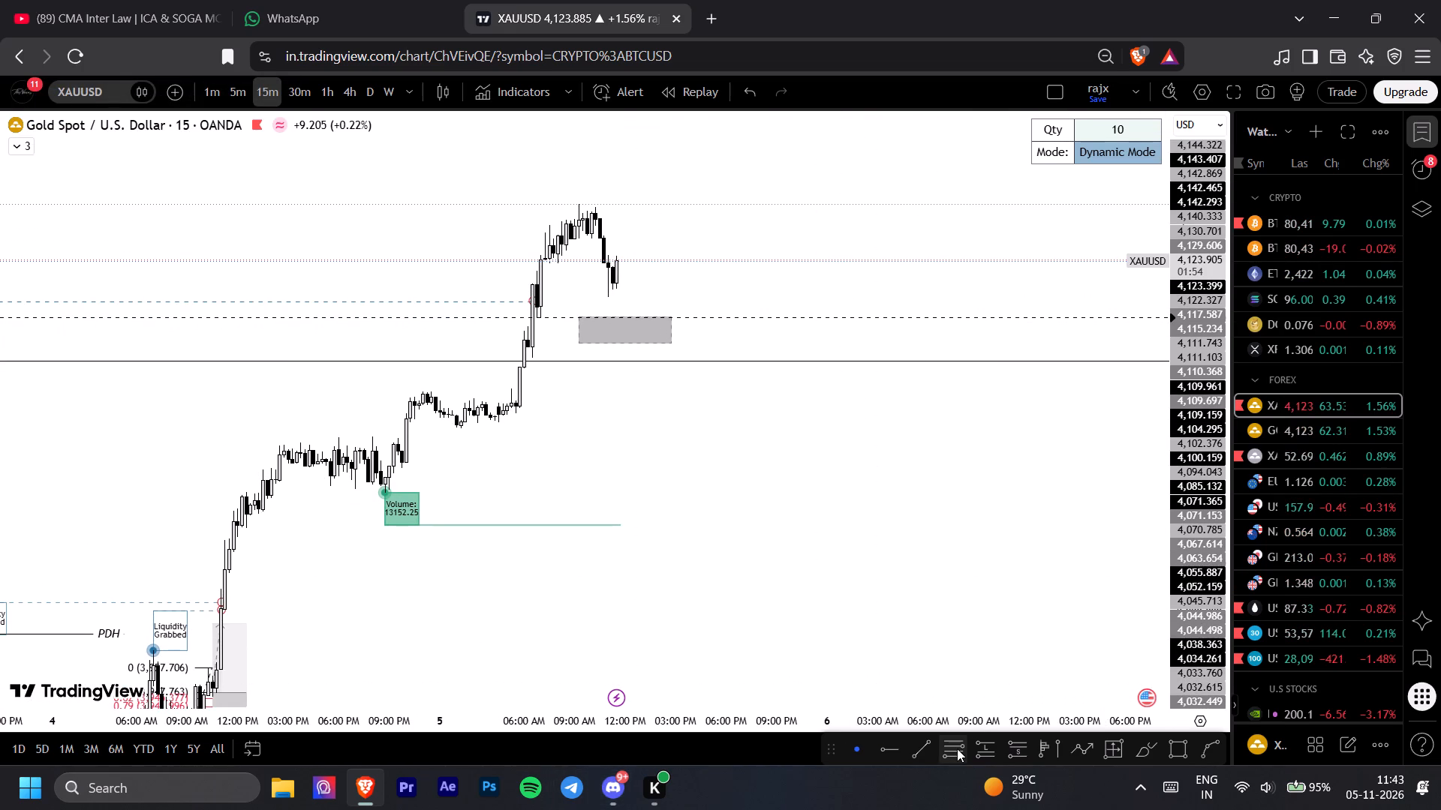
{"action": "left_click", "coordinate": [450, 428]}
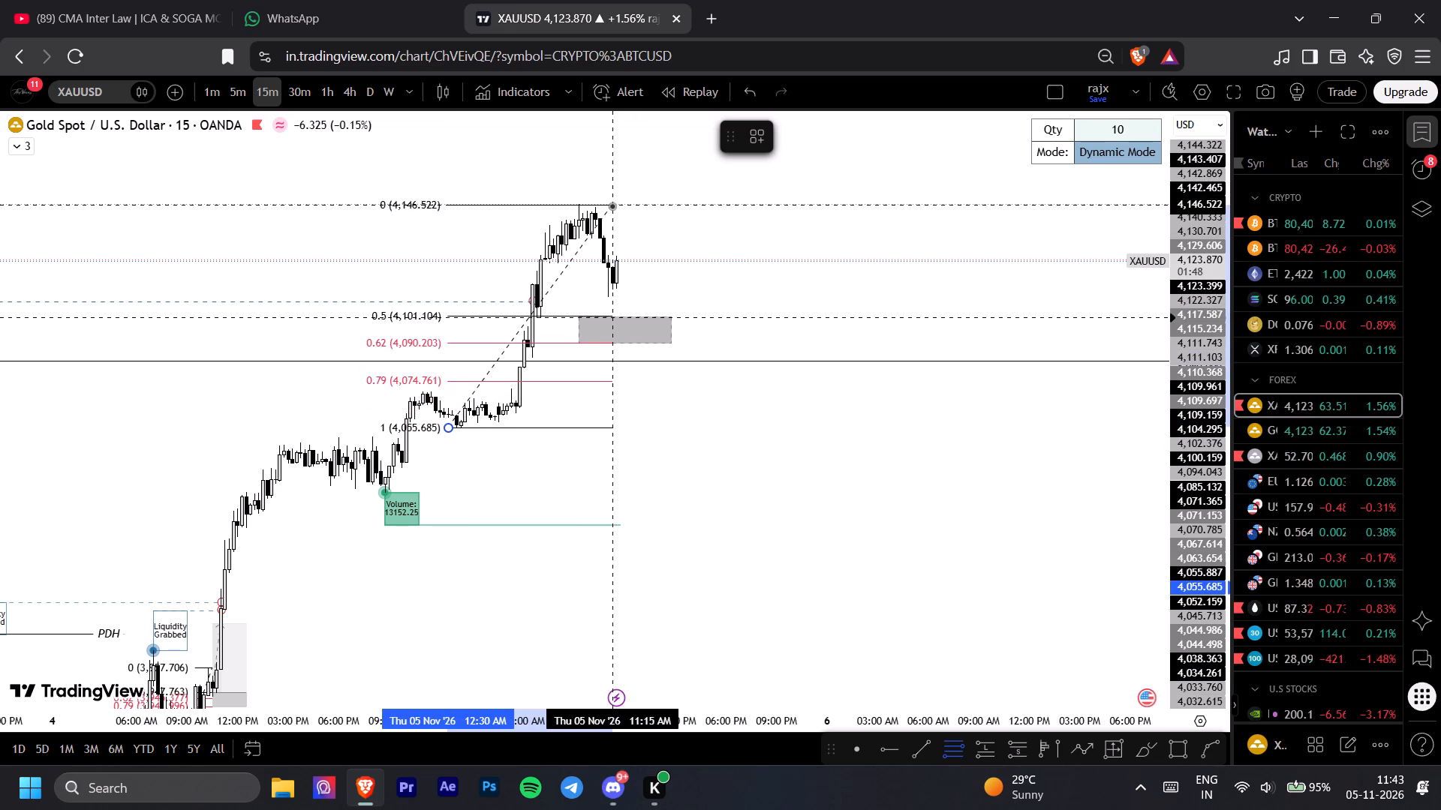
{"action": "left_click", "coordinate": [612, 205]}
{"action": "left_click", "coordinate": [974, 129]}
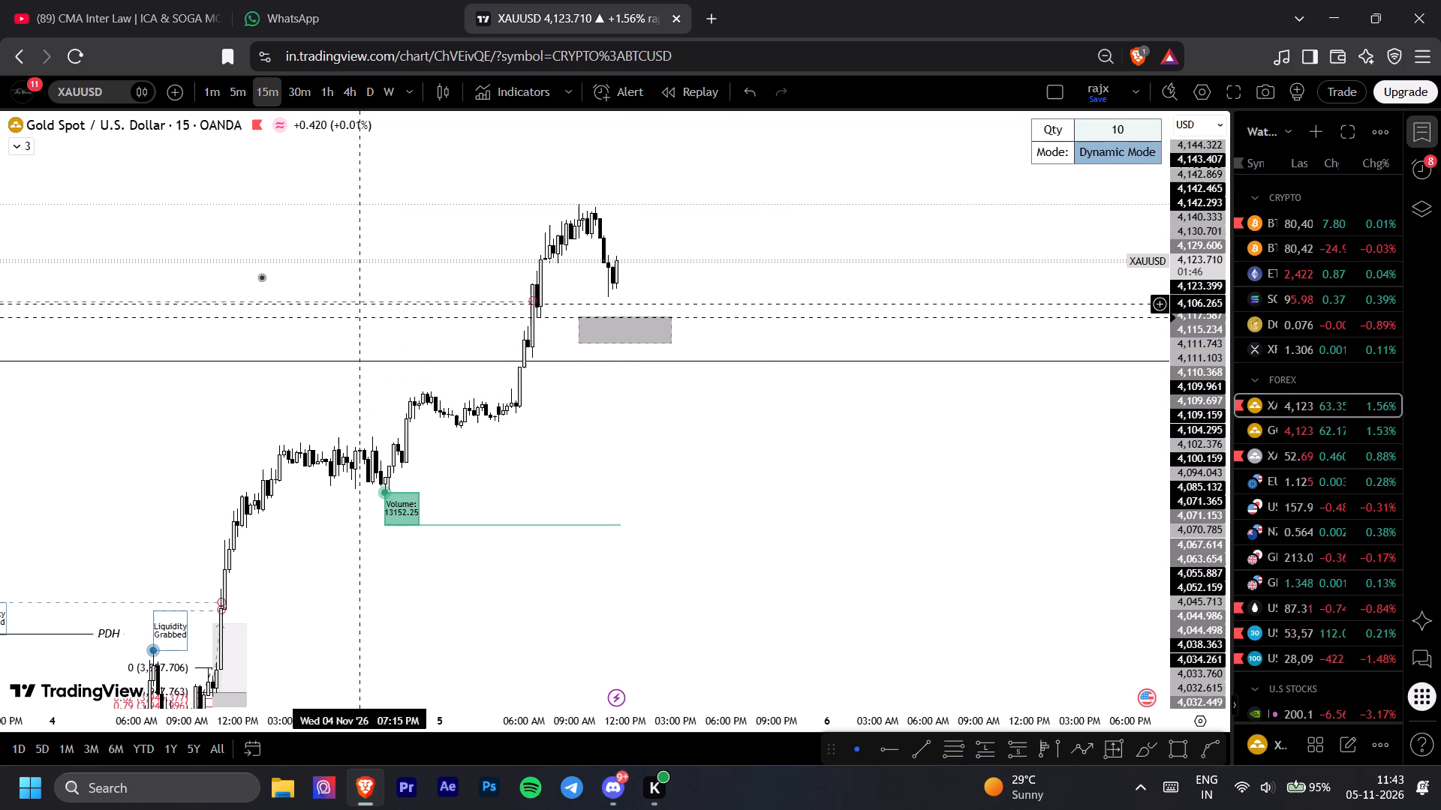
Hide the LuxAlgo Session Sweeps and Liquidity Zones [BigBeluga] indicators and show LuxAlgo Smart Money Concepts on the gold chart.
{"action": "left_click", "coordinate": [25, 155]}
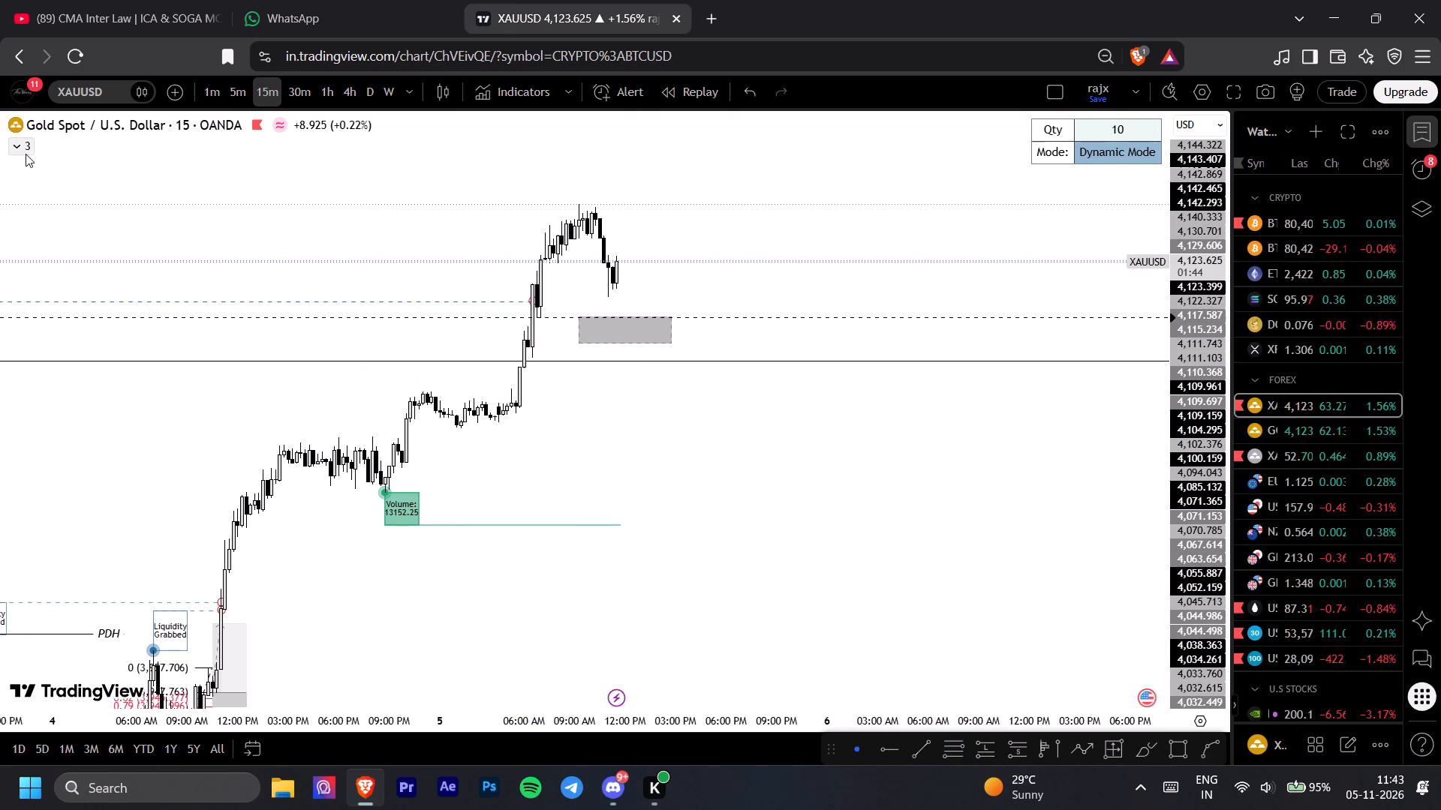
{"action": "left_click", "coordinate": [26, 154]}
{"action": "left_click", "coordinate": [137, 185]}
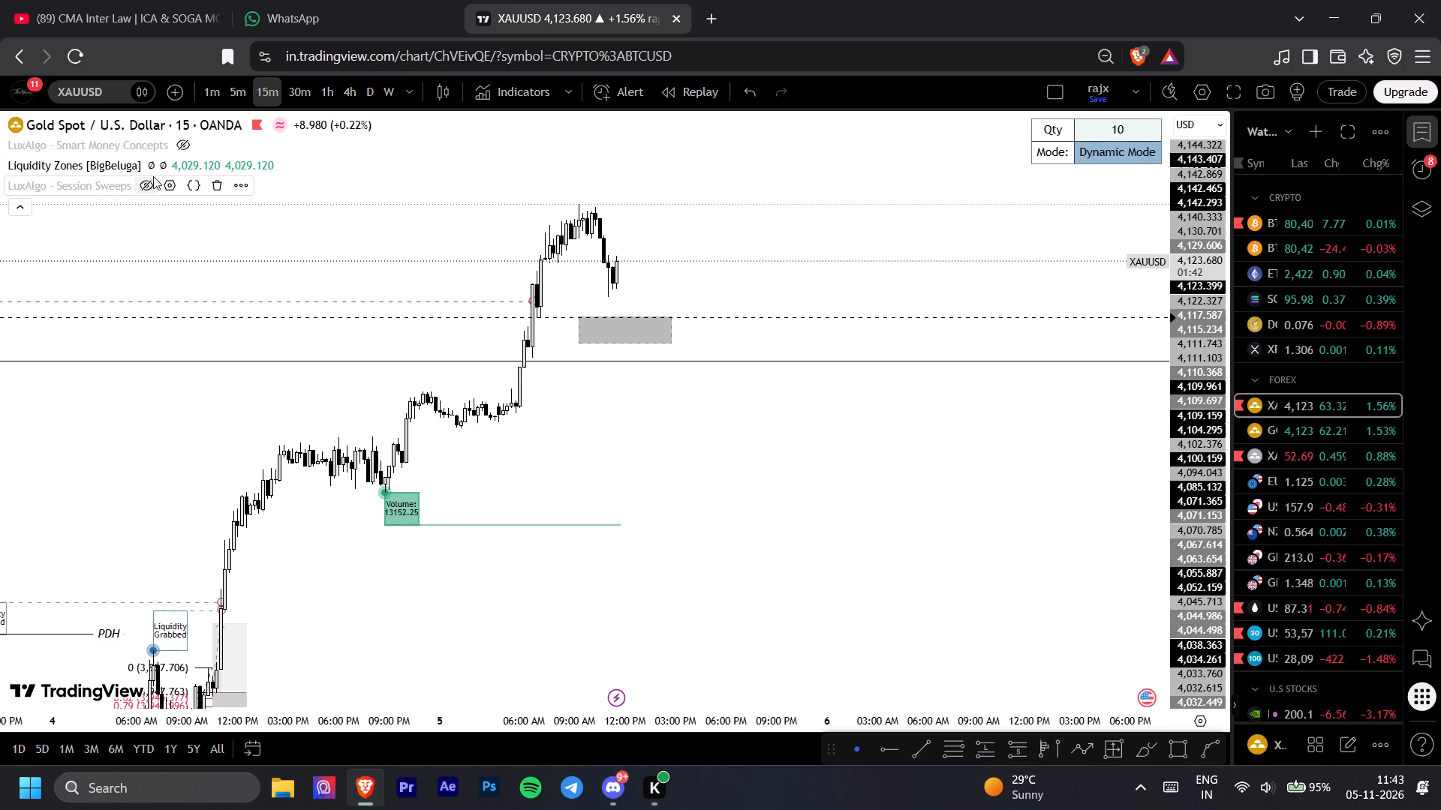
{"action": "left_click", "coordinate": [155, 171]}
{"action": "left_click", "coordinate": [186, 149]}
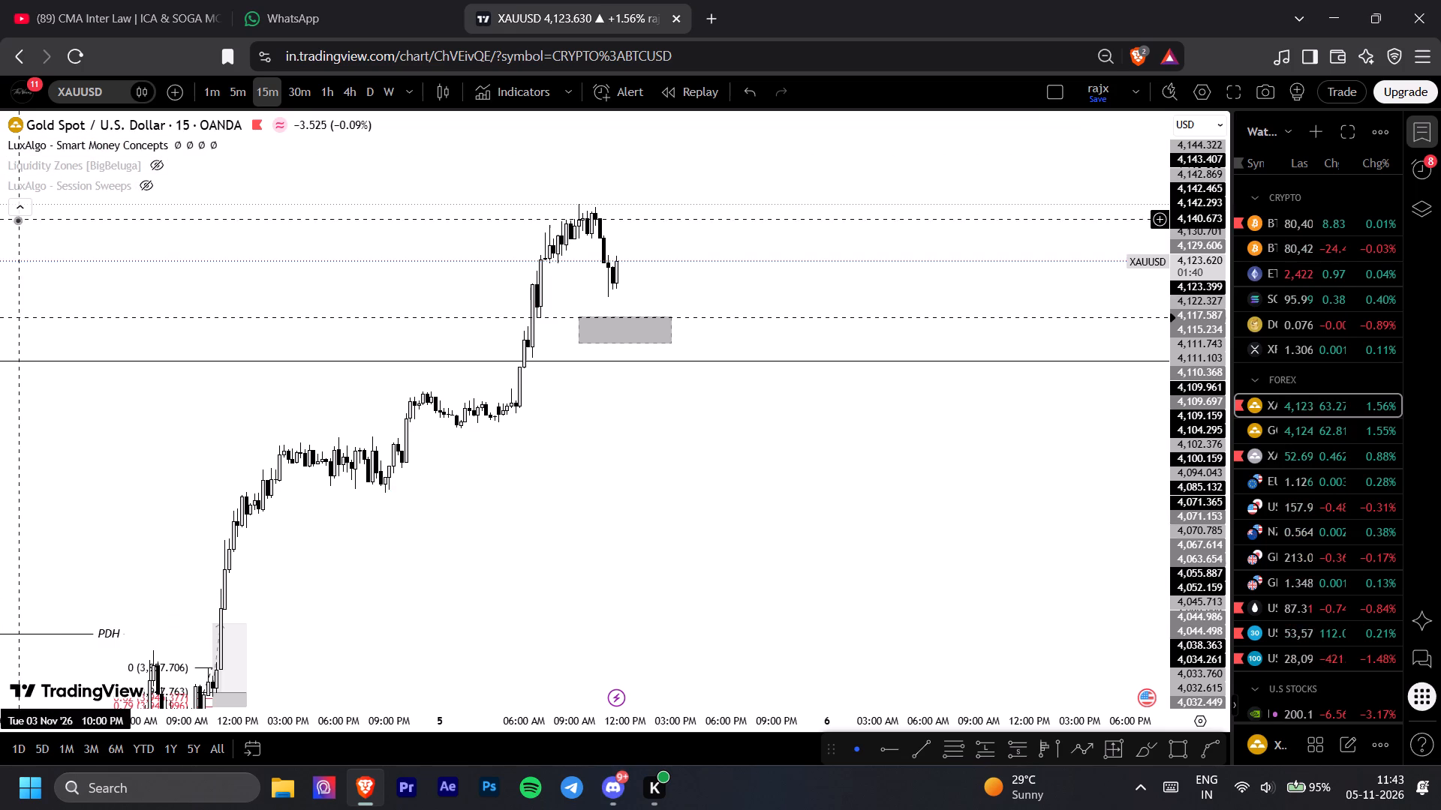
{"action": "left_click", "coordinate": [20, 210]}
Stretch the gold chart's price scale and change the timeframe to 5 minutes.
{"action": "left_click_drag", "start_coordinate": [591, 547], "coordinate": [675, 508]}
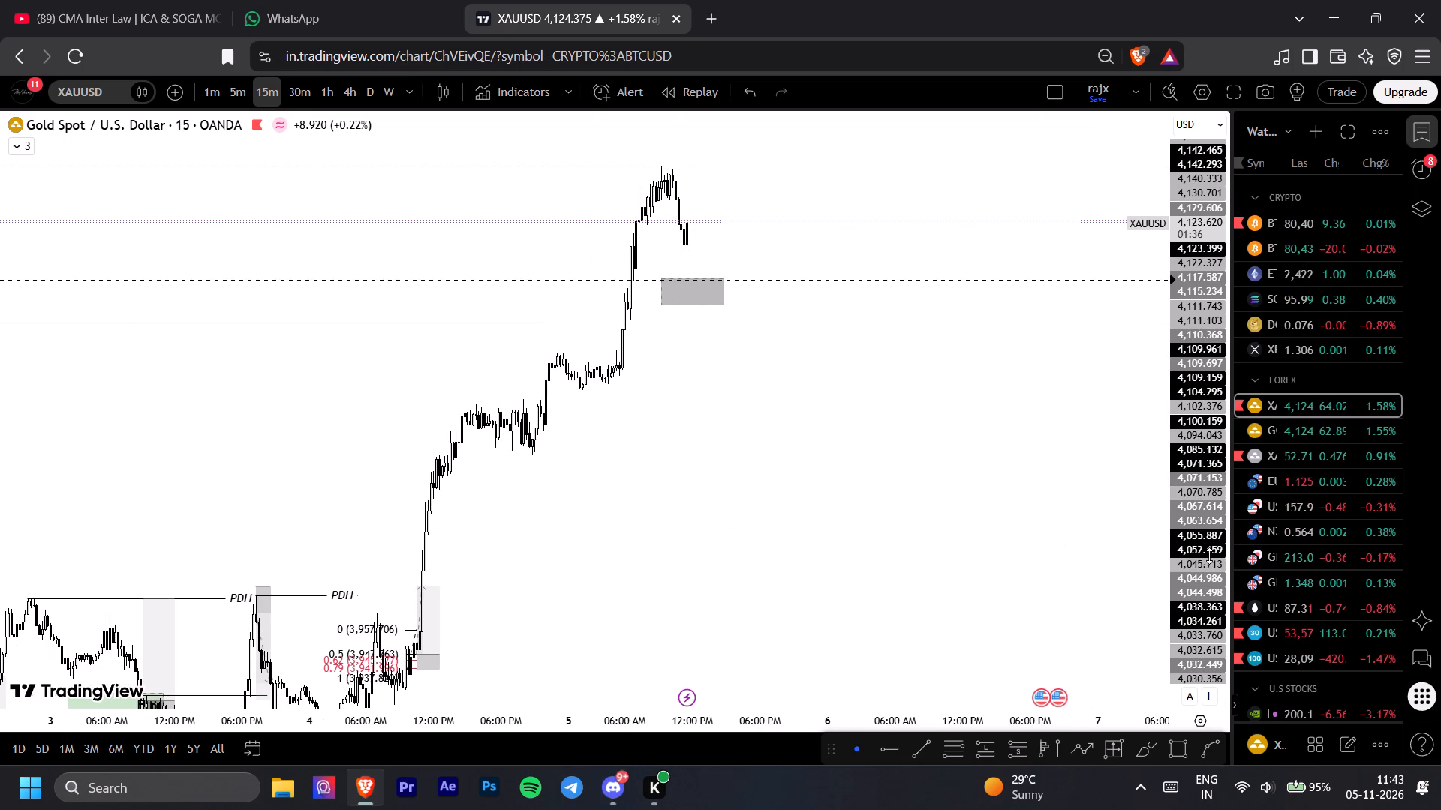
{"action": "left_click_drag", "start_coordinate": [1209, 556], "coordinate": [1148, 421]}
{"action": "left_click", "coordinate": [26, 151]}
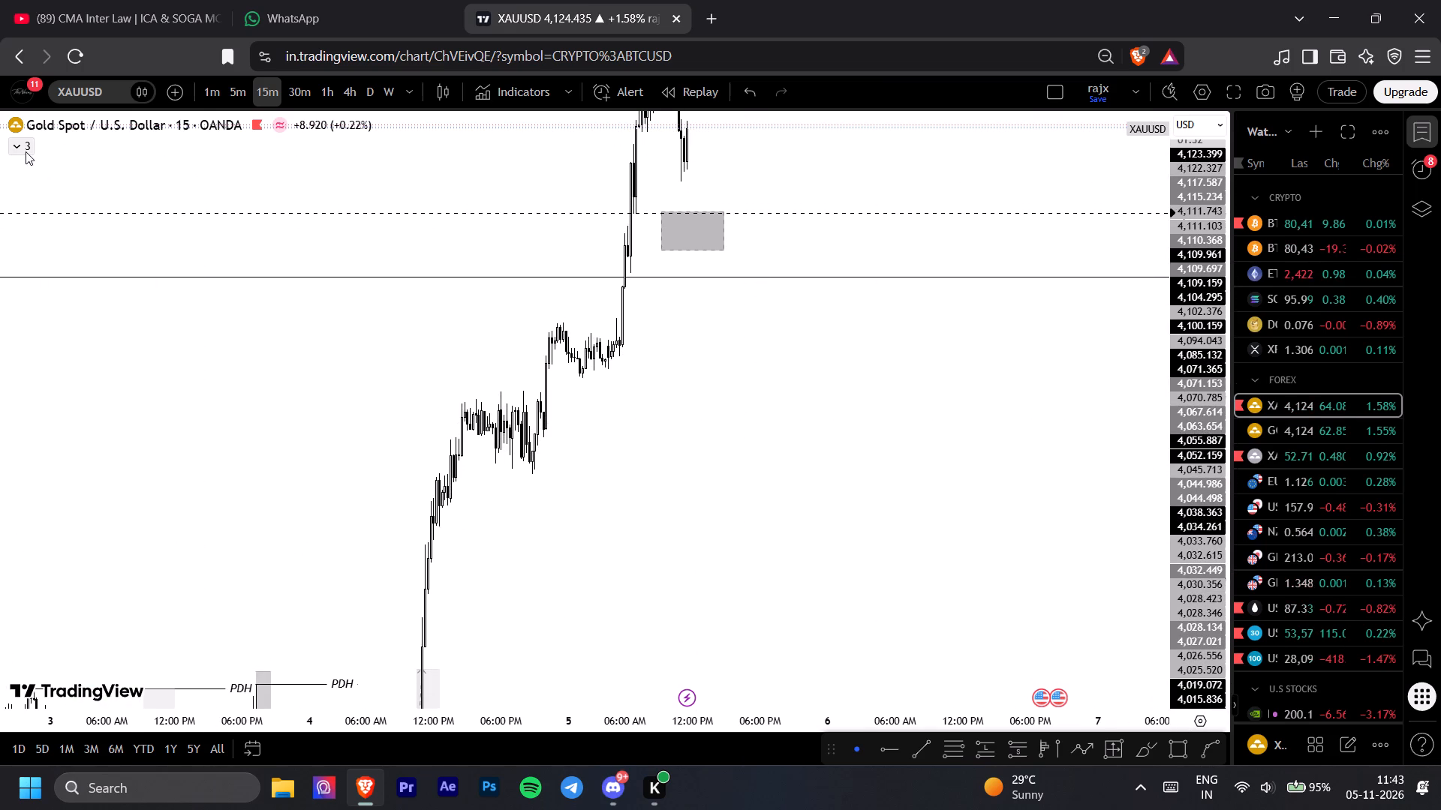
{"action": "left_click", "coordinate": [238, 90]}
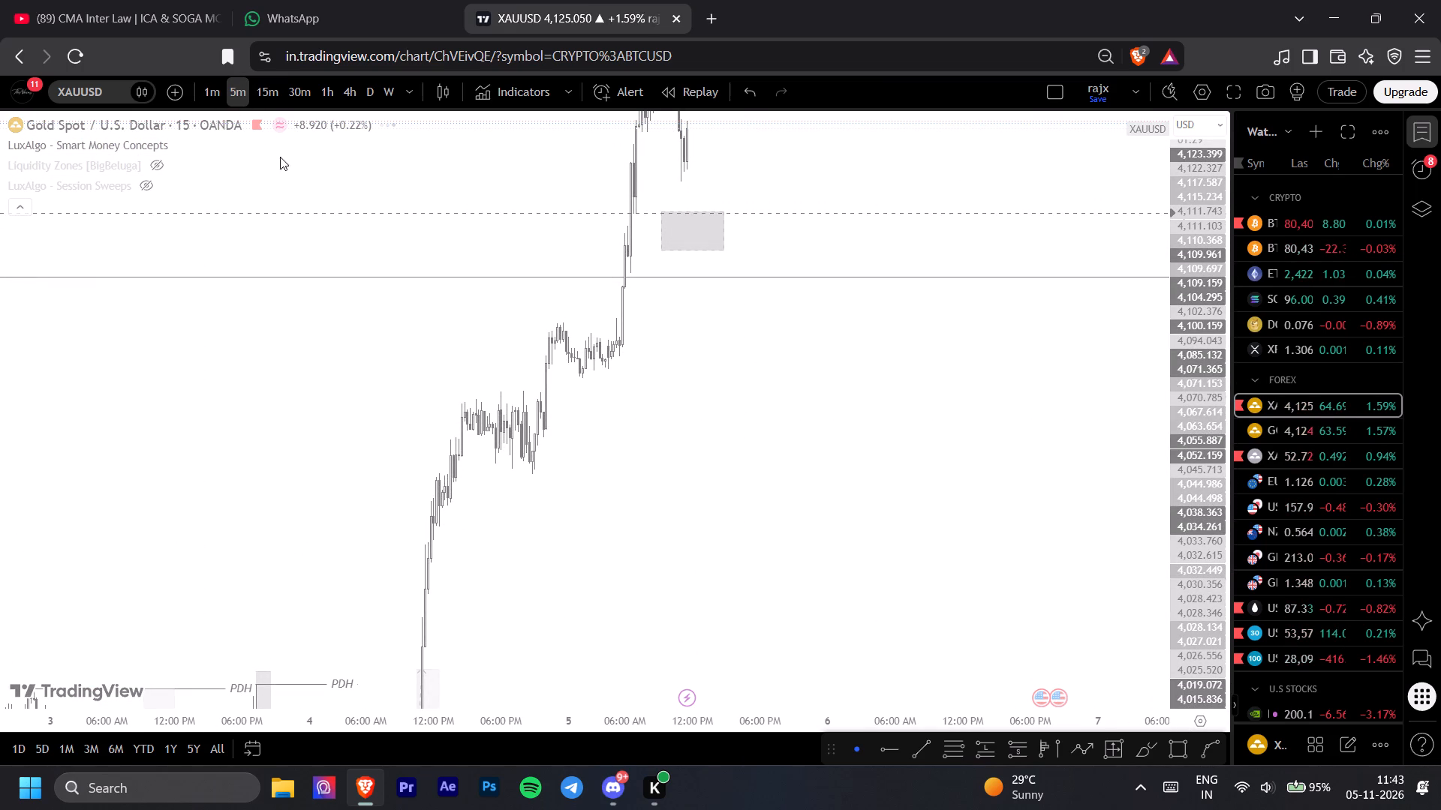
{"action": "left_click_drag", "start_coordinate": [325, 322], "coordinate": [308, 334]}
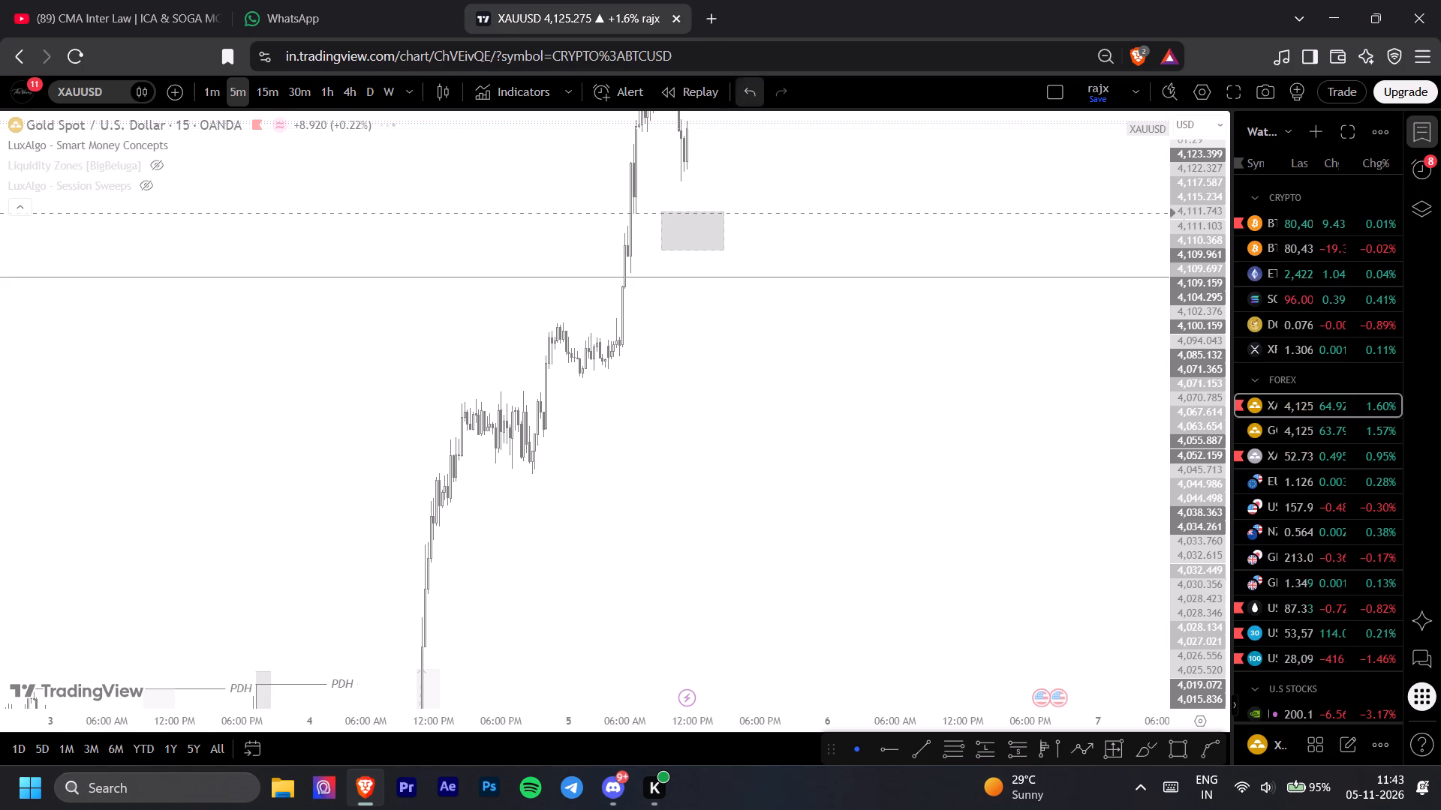
Reopen the bookmarked TradingView chart in a new browser tab and close the old chart tab, leaving without saving.
{"action": "left_click", "coordinate": [713, 26]}
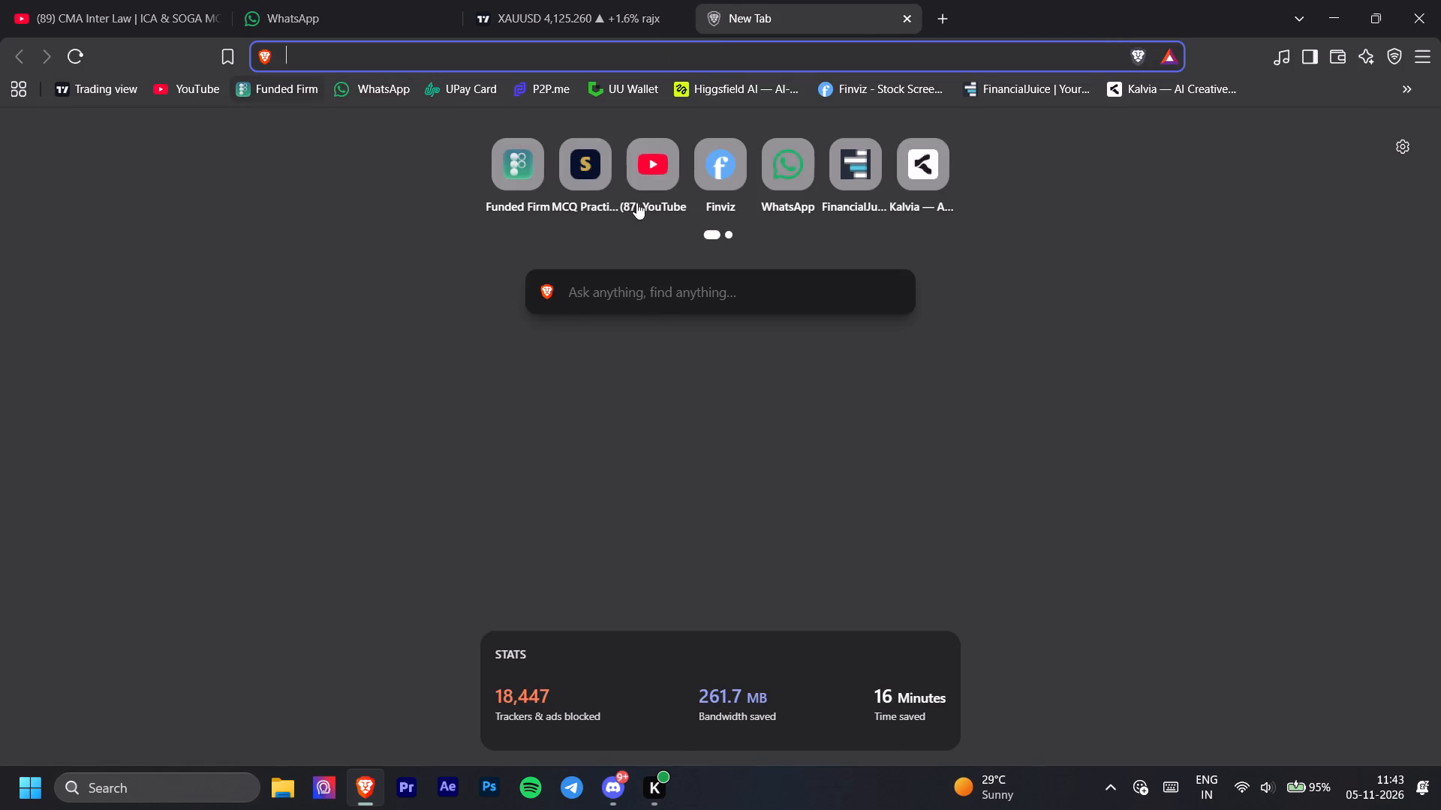
{"action": "left_click", "coordinate": [89, 92]}
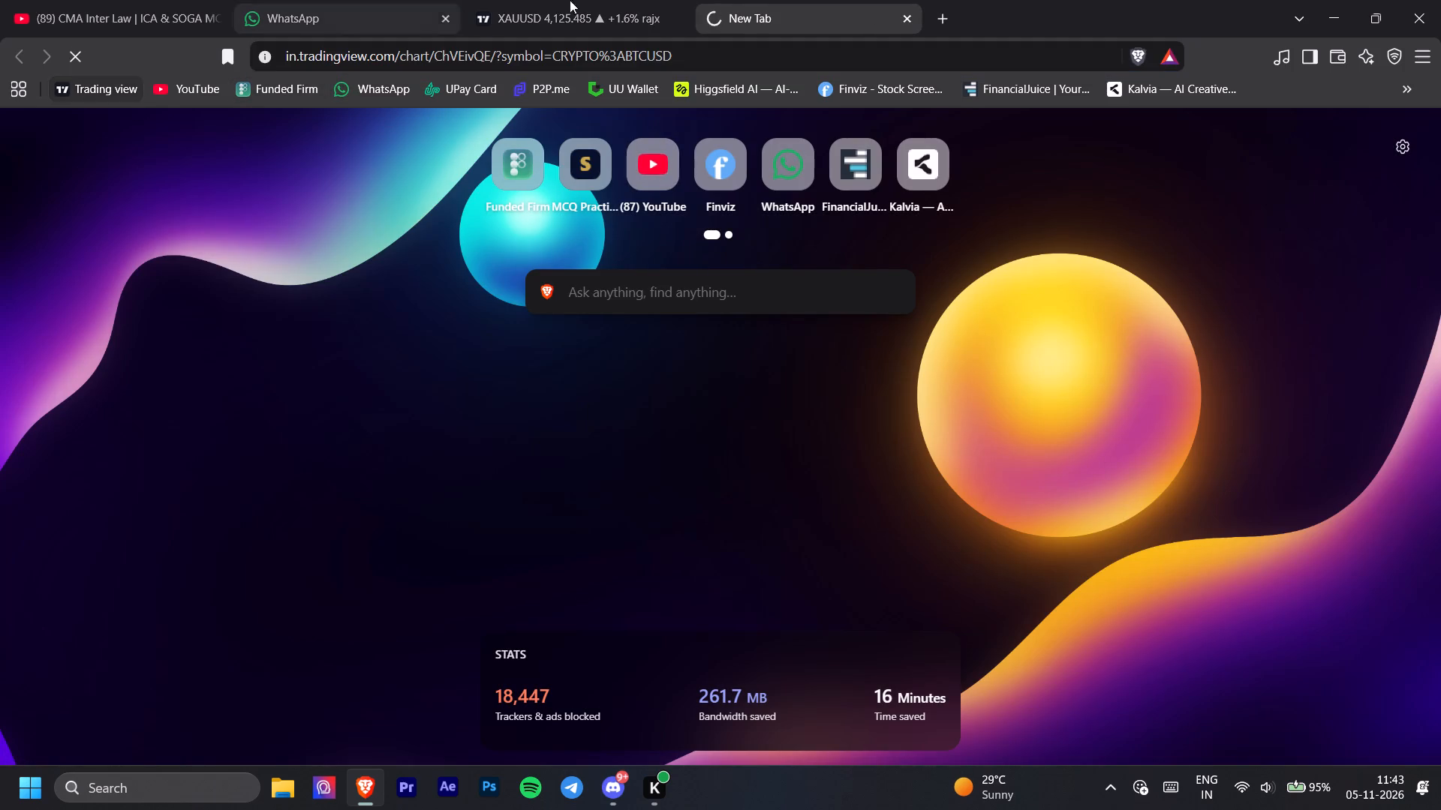
{"action": "left_click", "coordinate": [653, 0]}
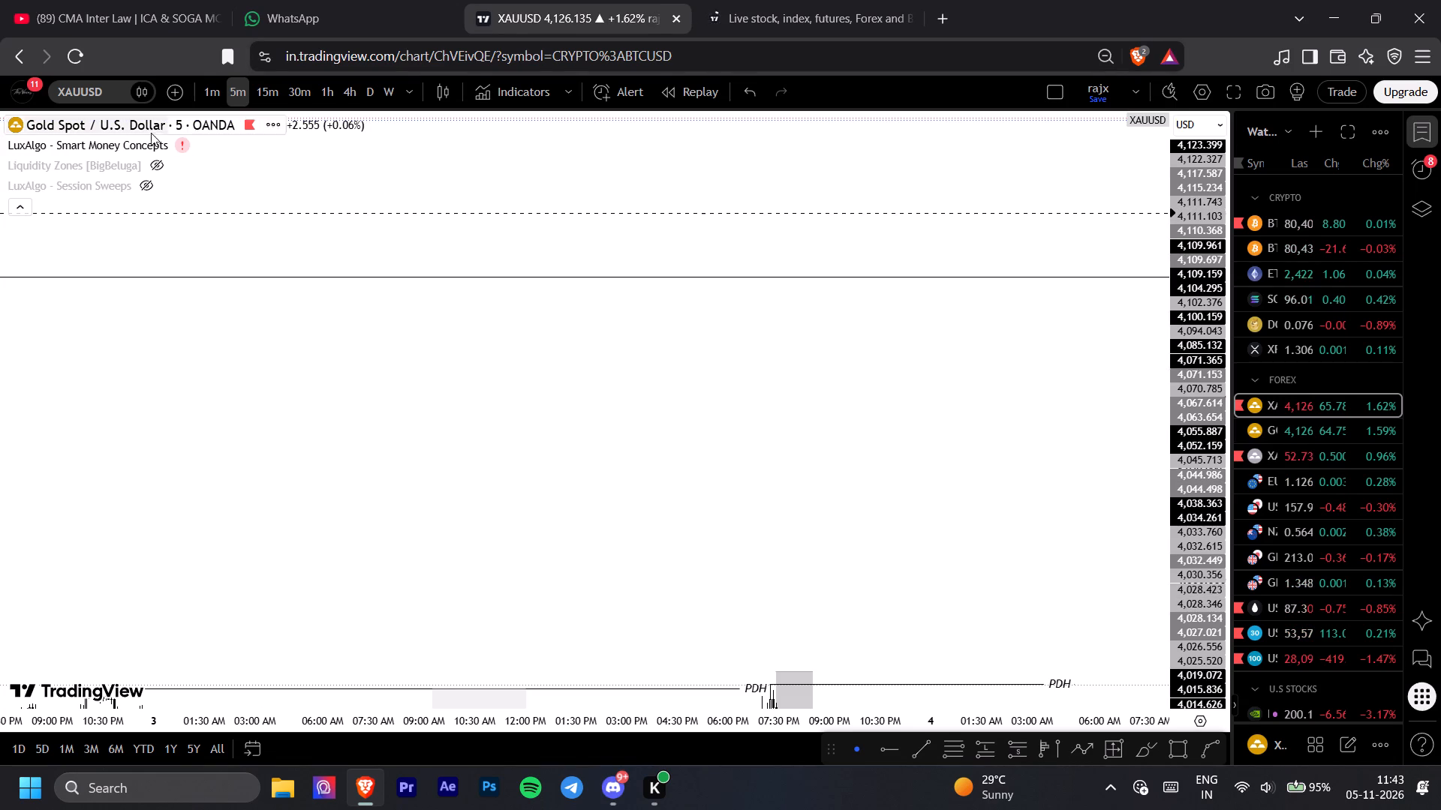
{"action": "left_click", "coordinate": [676, 21]}
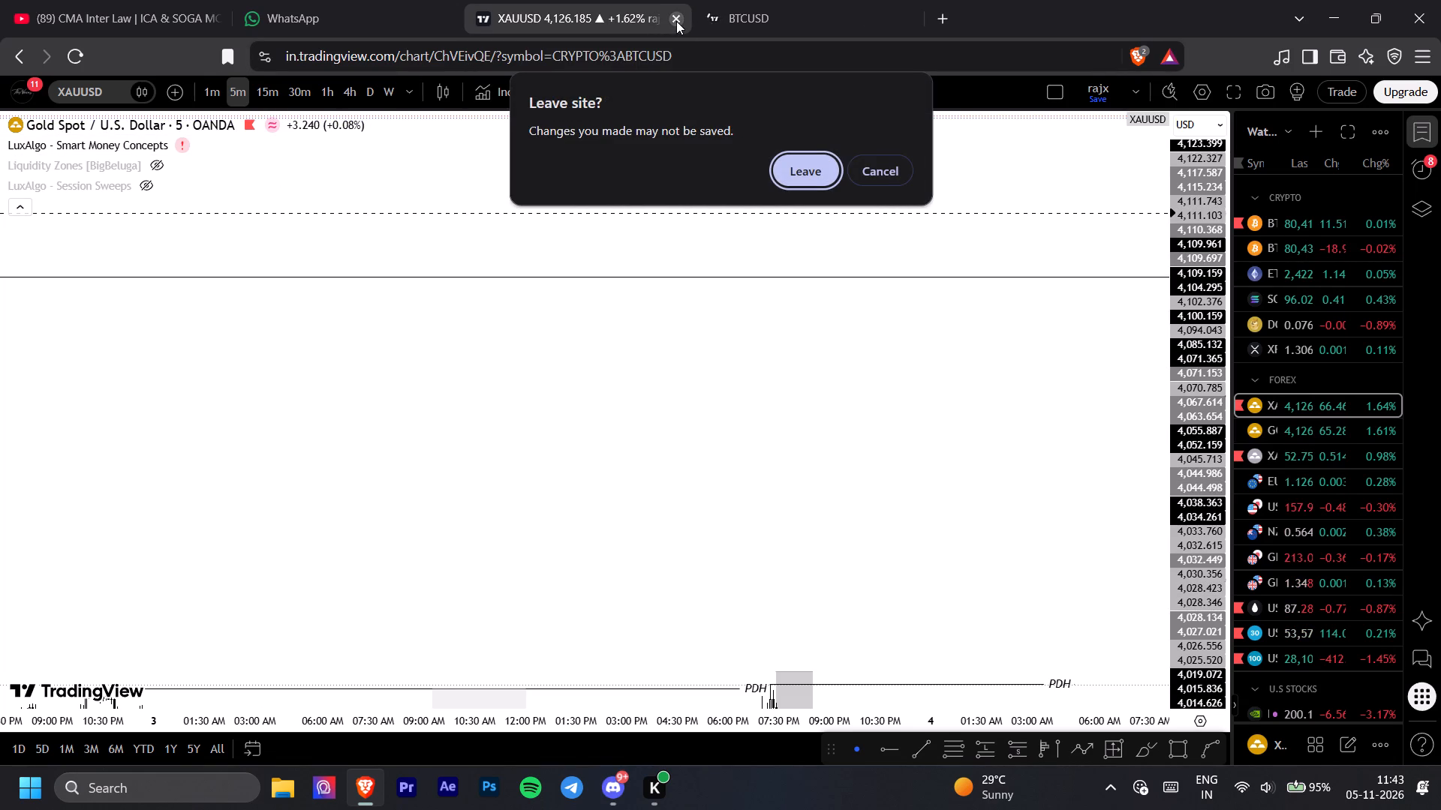
{"action": "left_click", "coordinate": [676, 21]}
{"action": "left_click", "coordinate": [817, 171]}
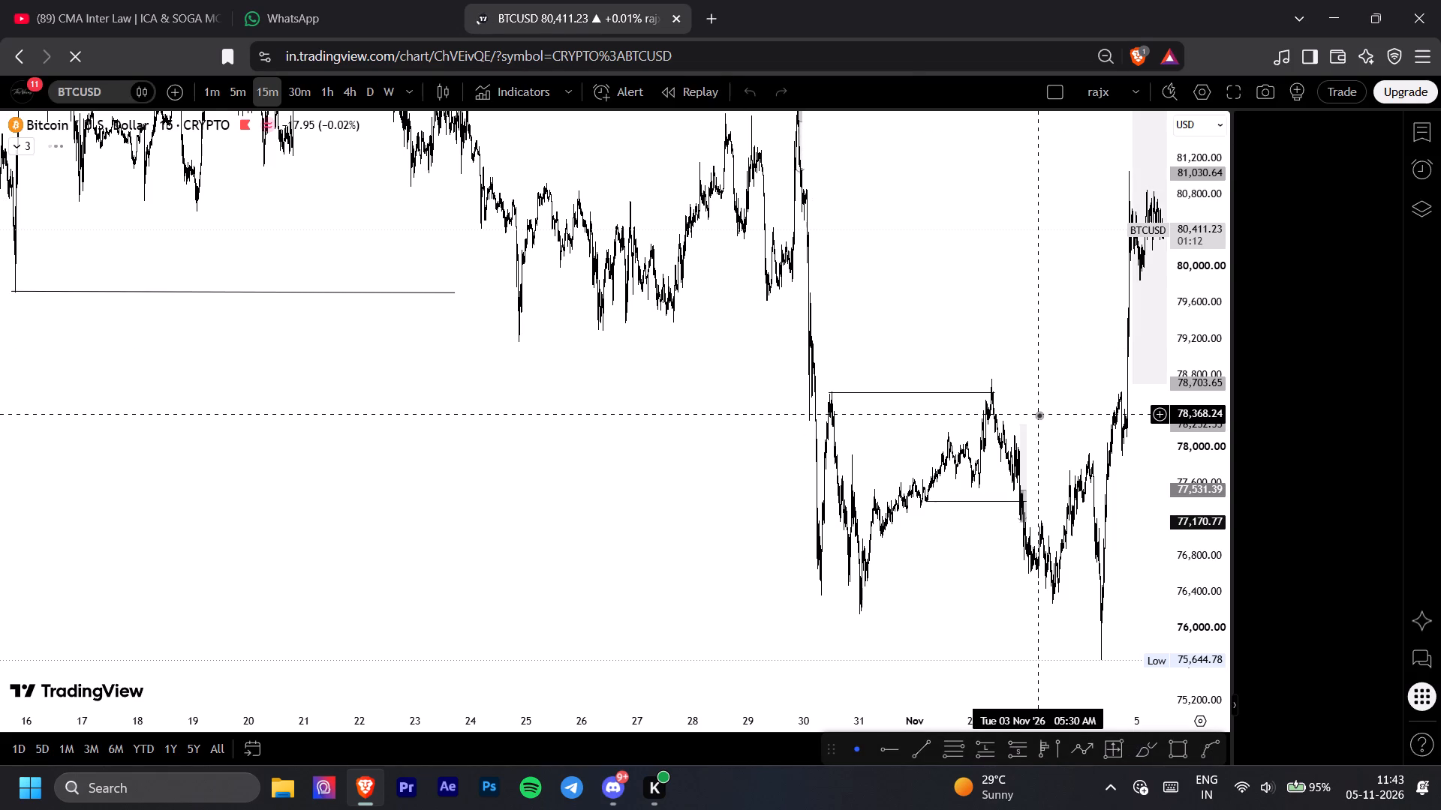
Load Gold Spot / U.S. Dollar (XAUUSD) from the watchlist on the 15-minute chart and bring its latest price action into view.
{"action": "left_click_drag", "start_coordinate": [1049, 389], "coordinate": [797, 416]}
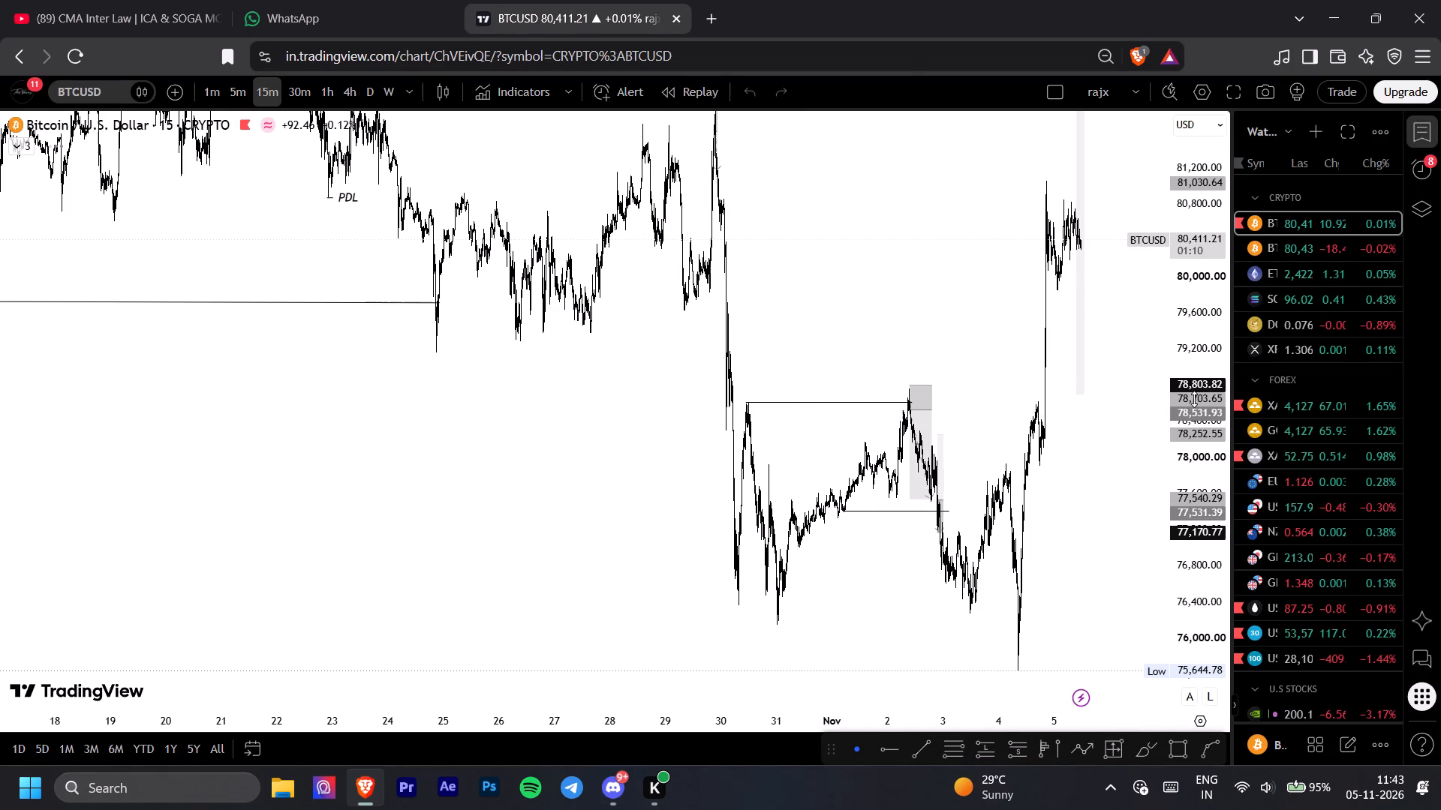
{"action": "left_click", "coordinate": [1268, 412]}
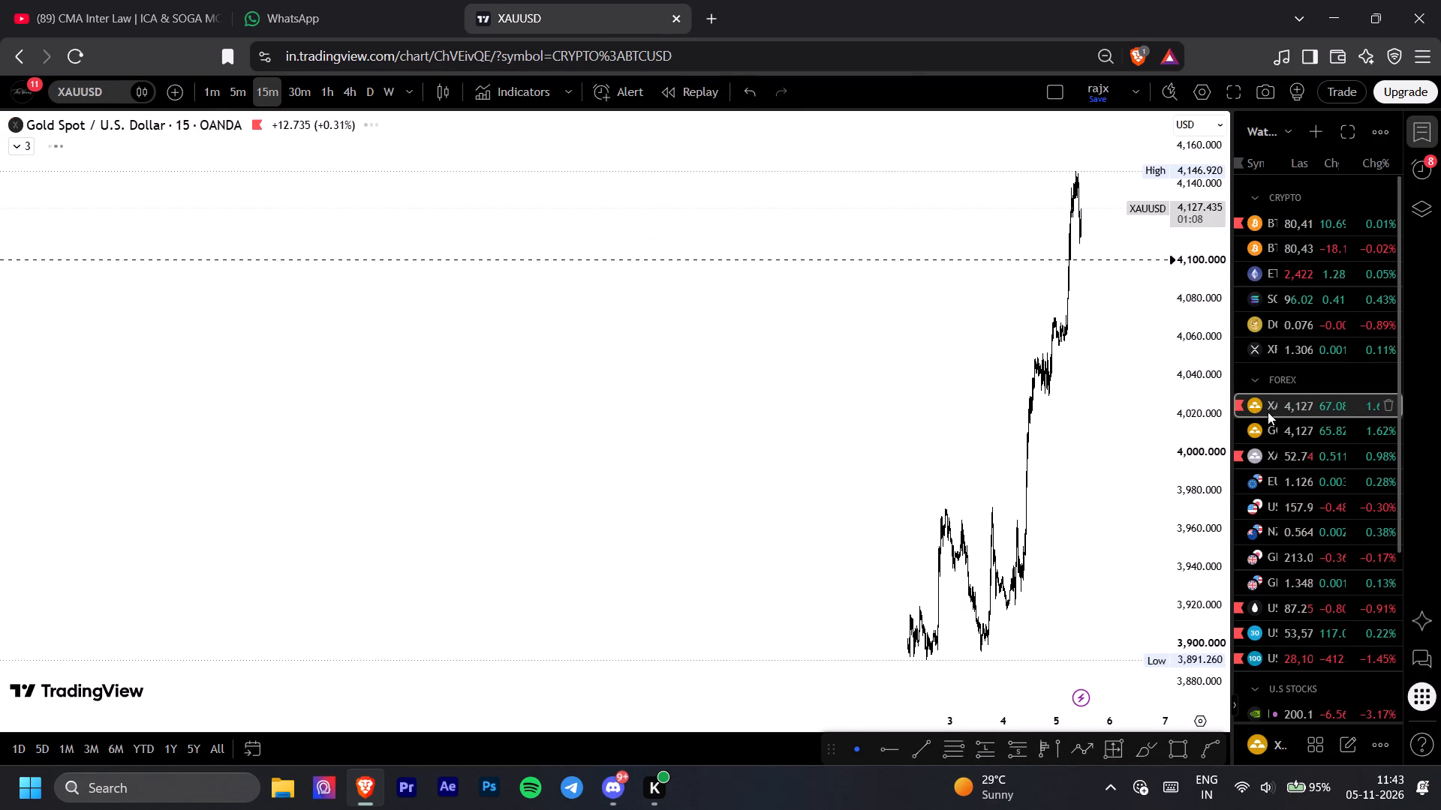
{"action": "left_click_drag", "start_coordinate": [1111, 398], "coordinate": [923, 437]}
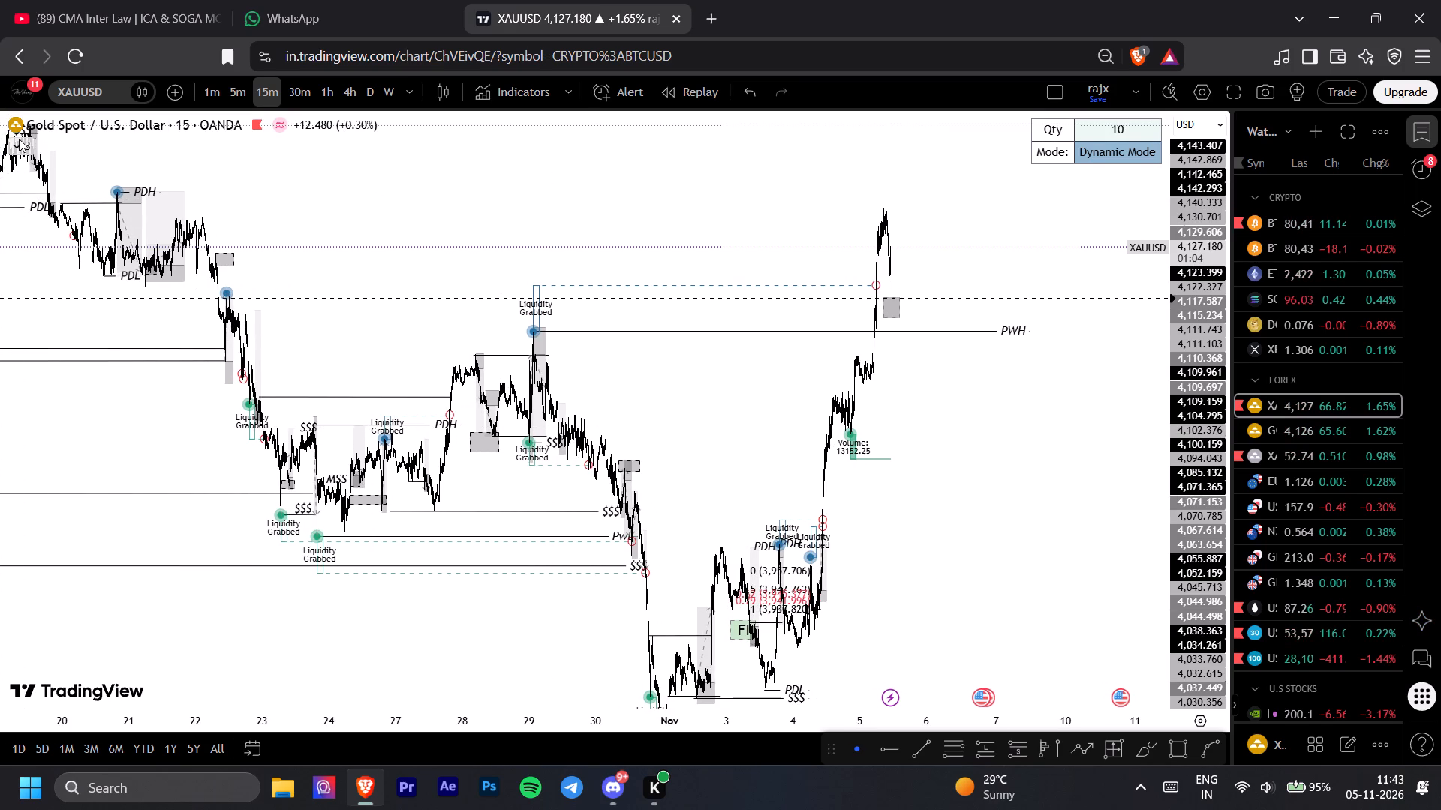
Hide Liquidity Zones [BigBeluga] and LuxAlgo Session Sweeps, and show LuxAlgo Smart Money Concepts on the gold chart.
{"action": "left_click", "coordinate": [19, 139]}
{"action": "left_click", "coordinate": [164, 163]}
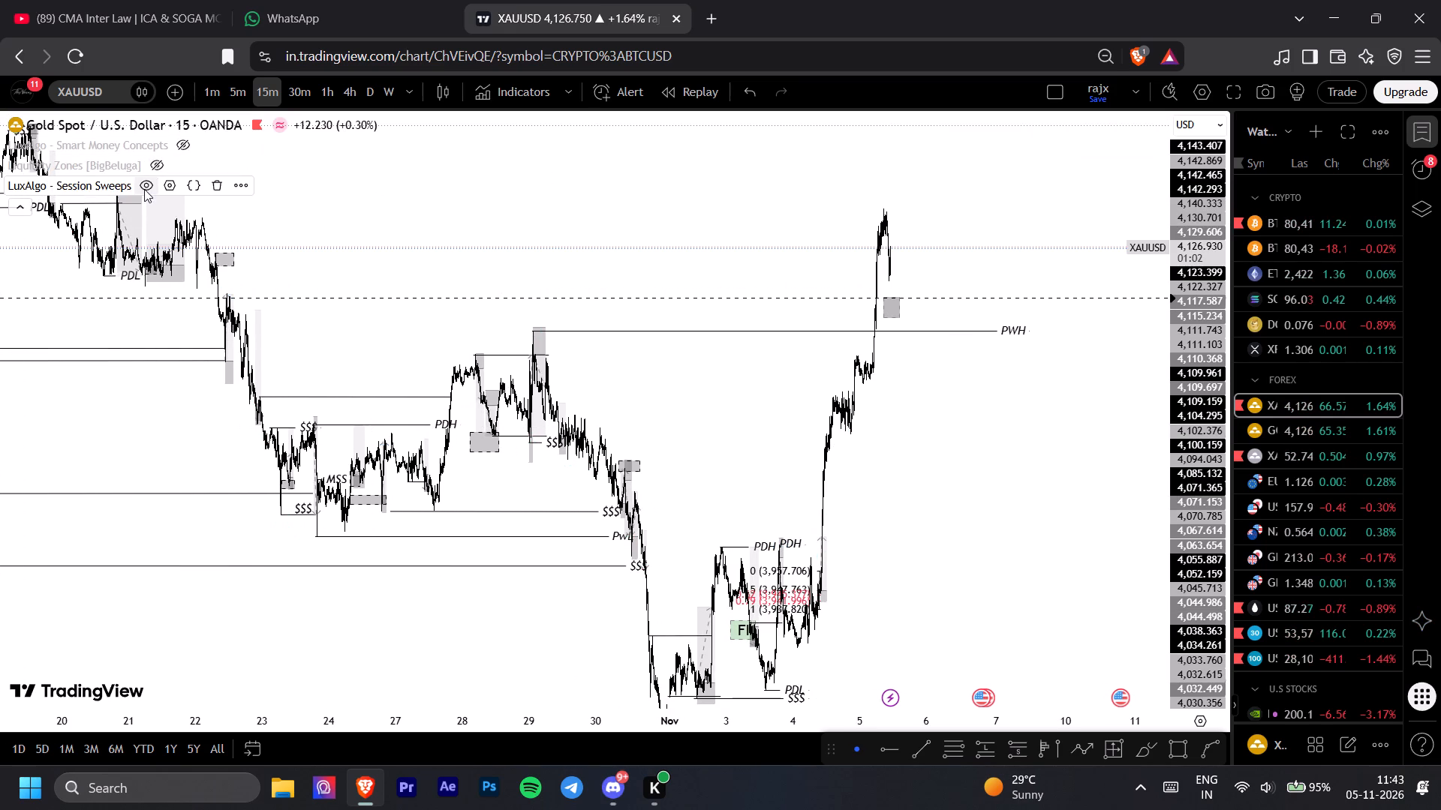
{"action": "left_click_drag", "start_coordinate": [141, 190], "coordinate": [184, 146]}
{"action": "left_click", "coordinate": [184, 146]}
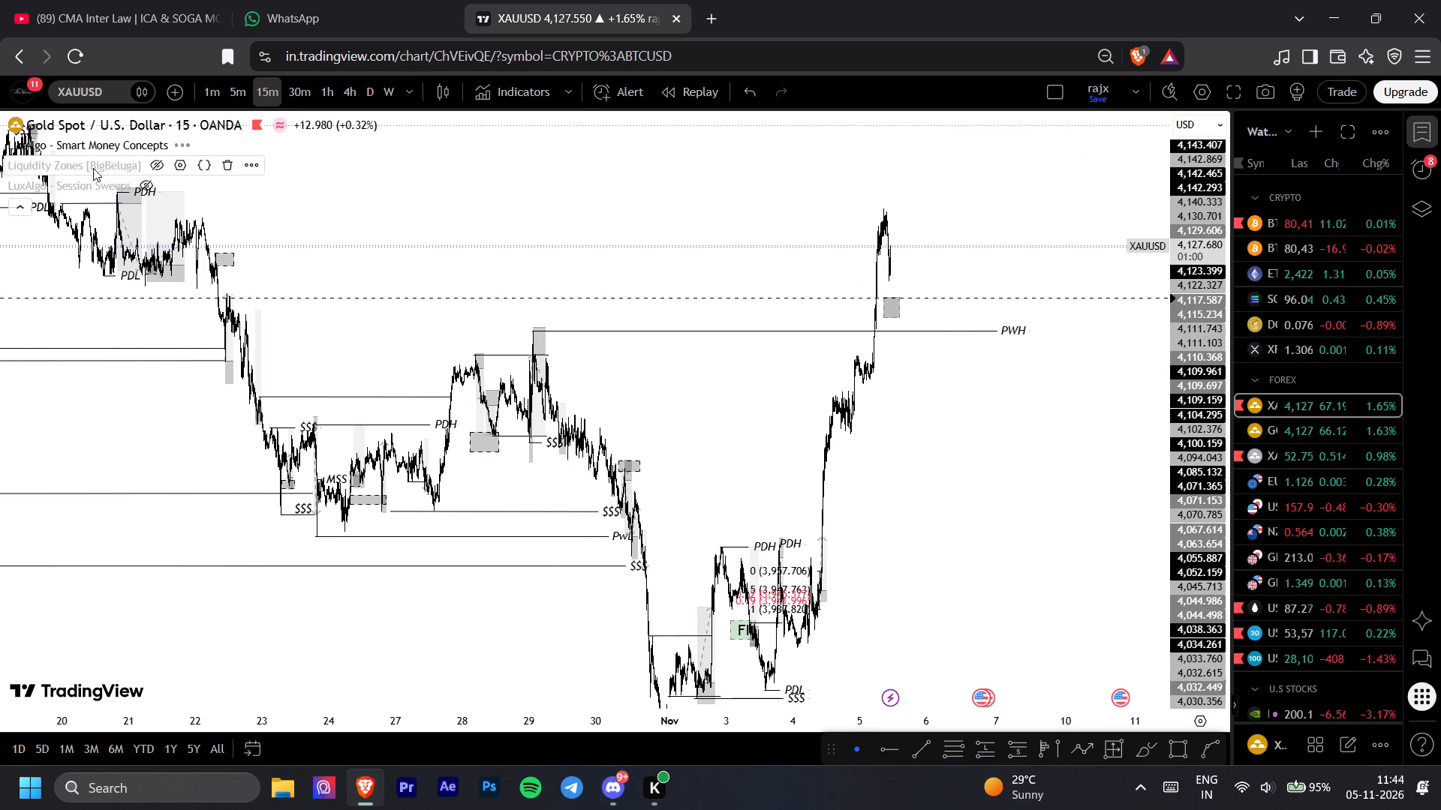
{"action": "left_click", "coordinate": [22, 204]}
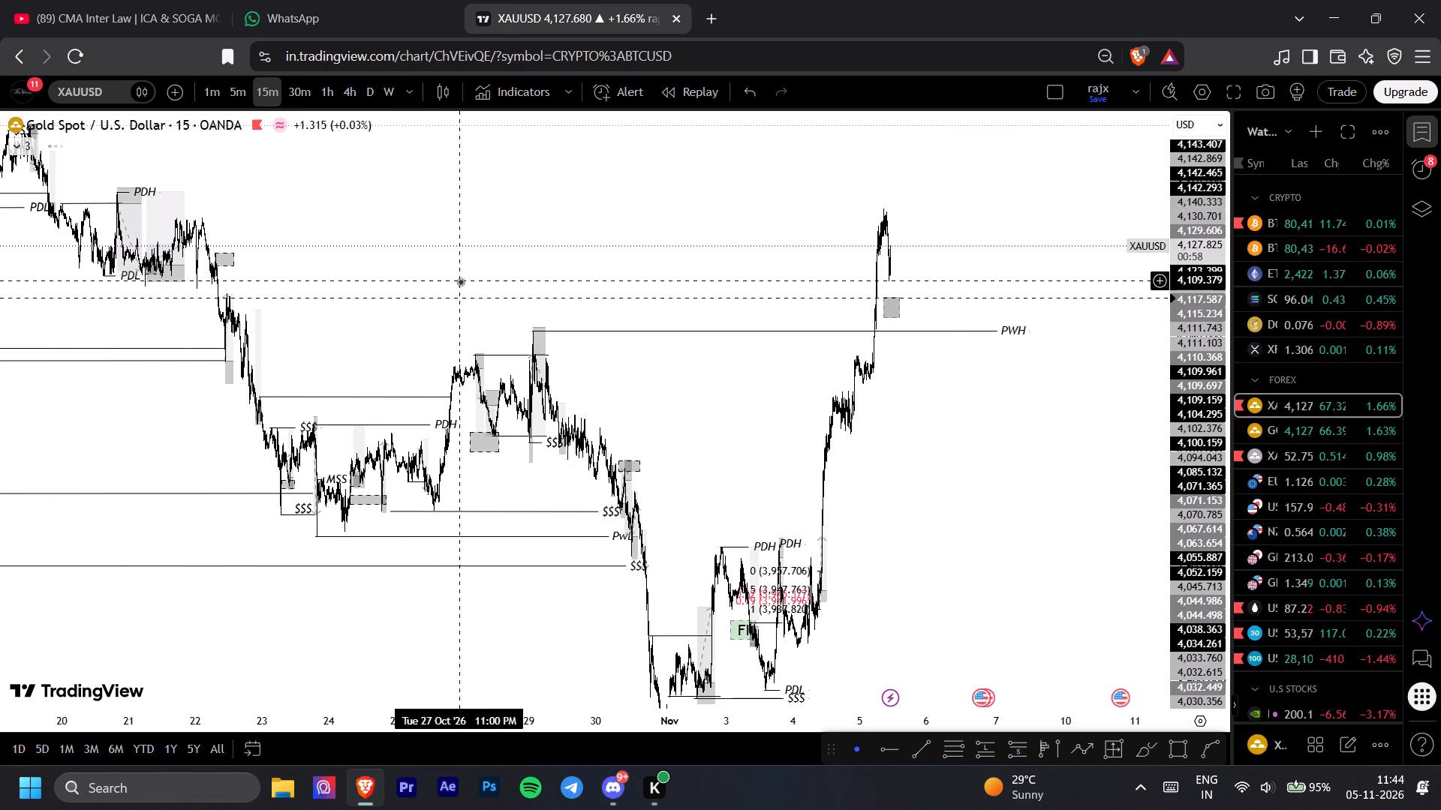
Examine the Smart Money Concepts structure labels and zones around gold's latest rally, from early November to the current price, on the 15-minute chart.
{"action": "left_click_drag", "start_coordinate": [460, 281], "coordinate": [305, 338]}
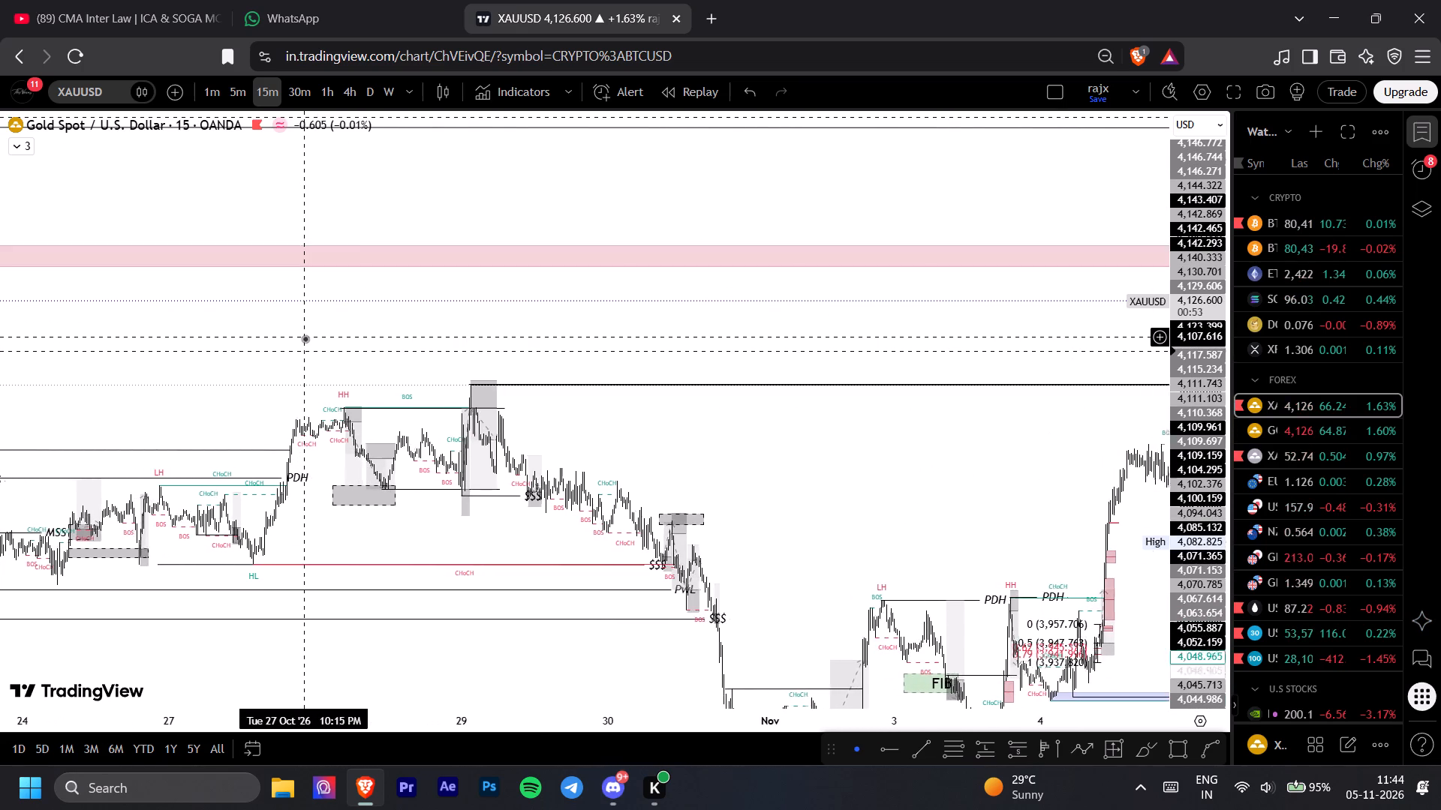
{"action": "left_click_drag", "start_coordinate": [763, 472], "coordinate": [363, 438]}
{"action": "left_click_drag", "start_coordinate": [678, 451], "coordinate": [512, 487]}
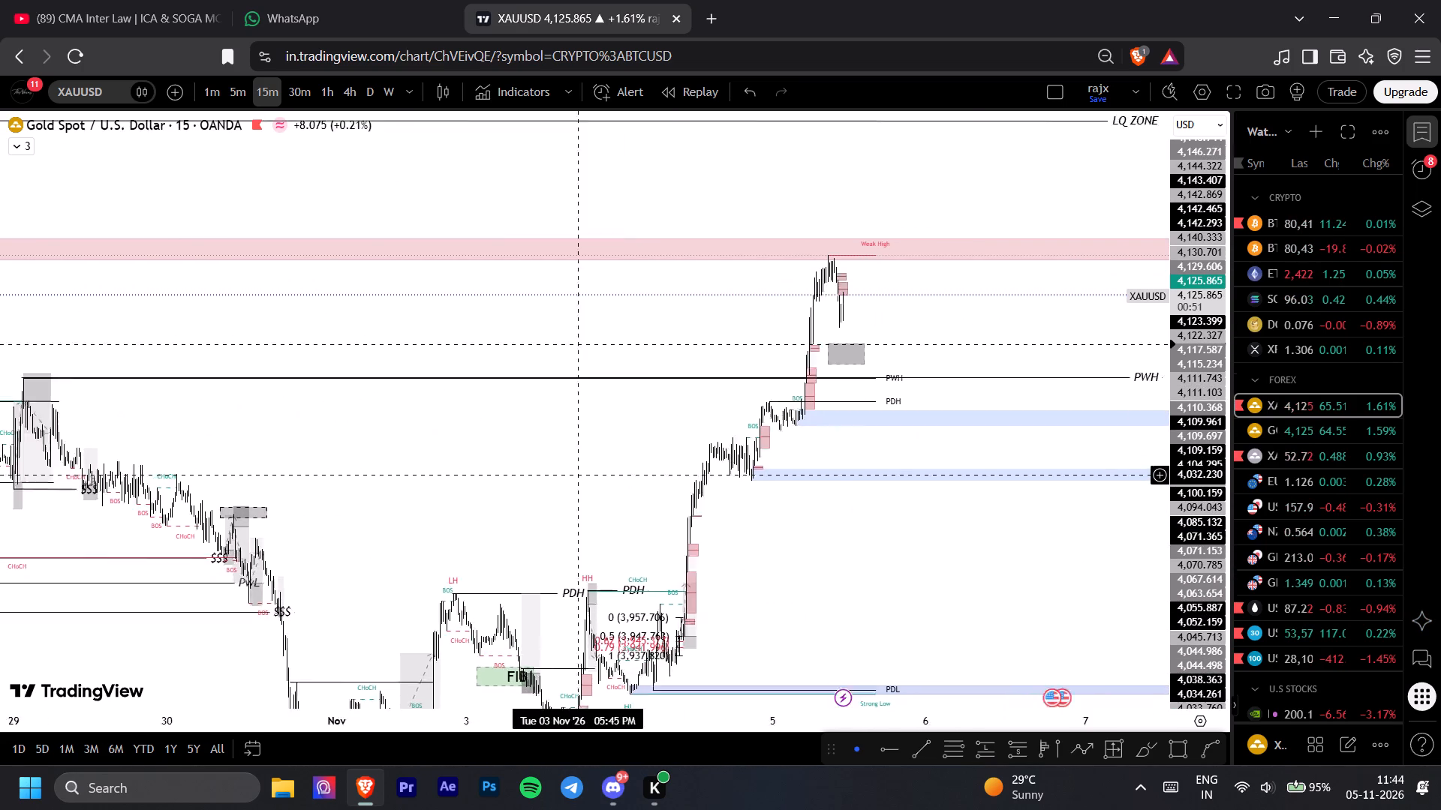
{"action": "left_click_drag", "start_coordinate": [512, 487], "coordinate": [421, 505]}
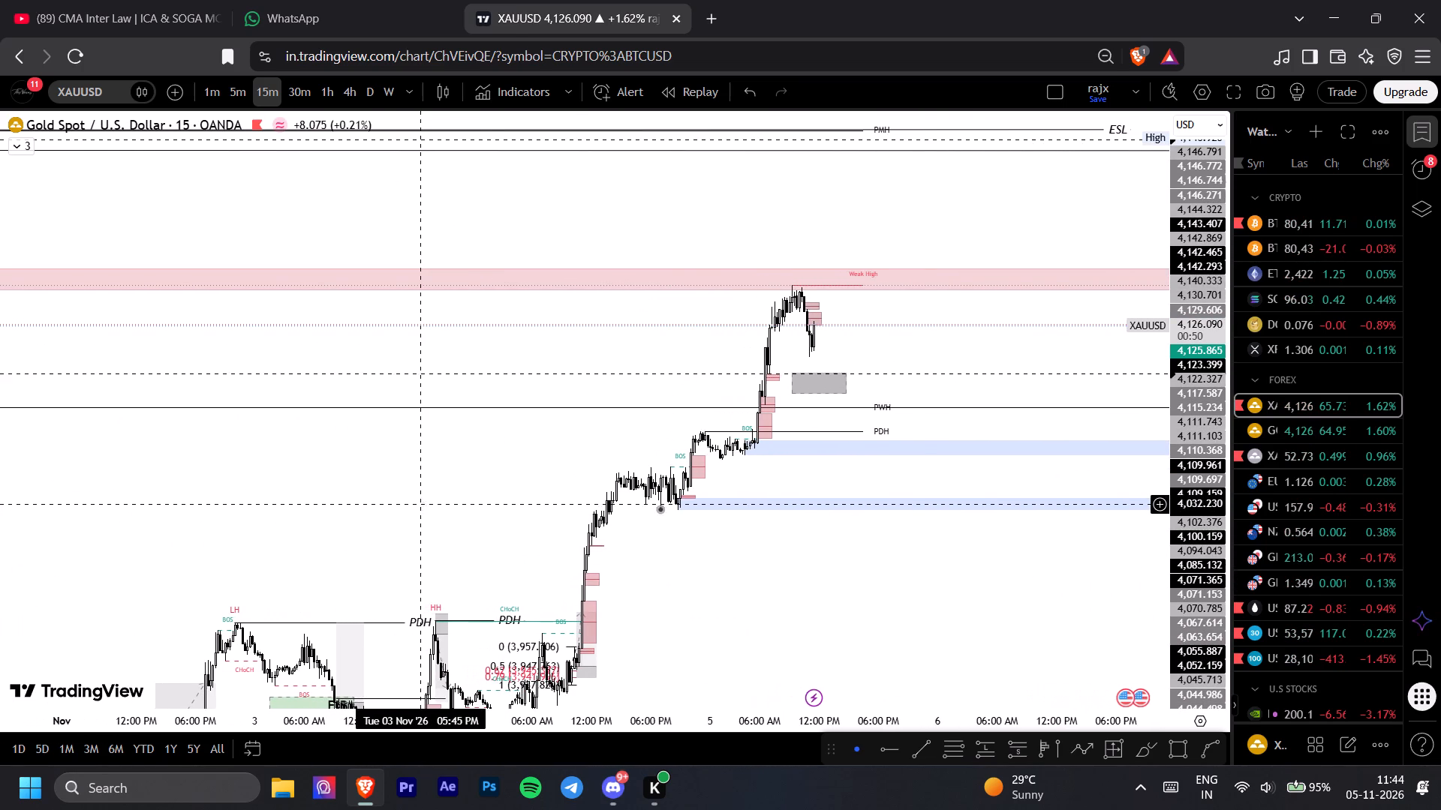
{"action": "left_click_drag", "start_coordinate": [924, 580], "coordinate": [688, 517]}
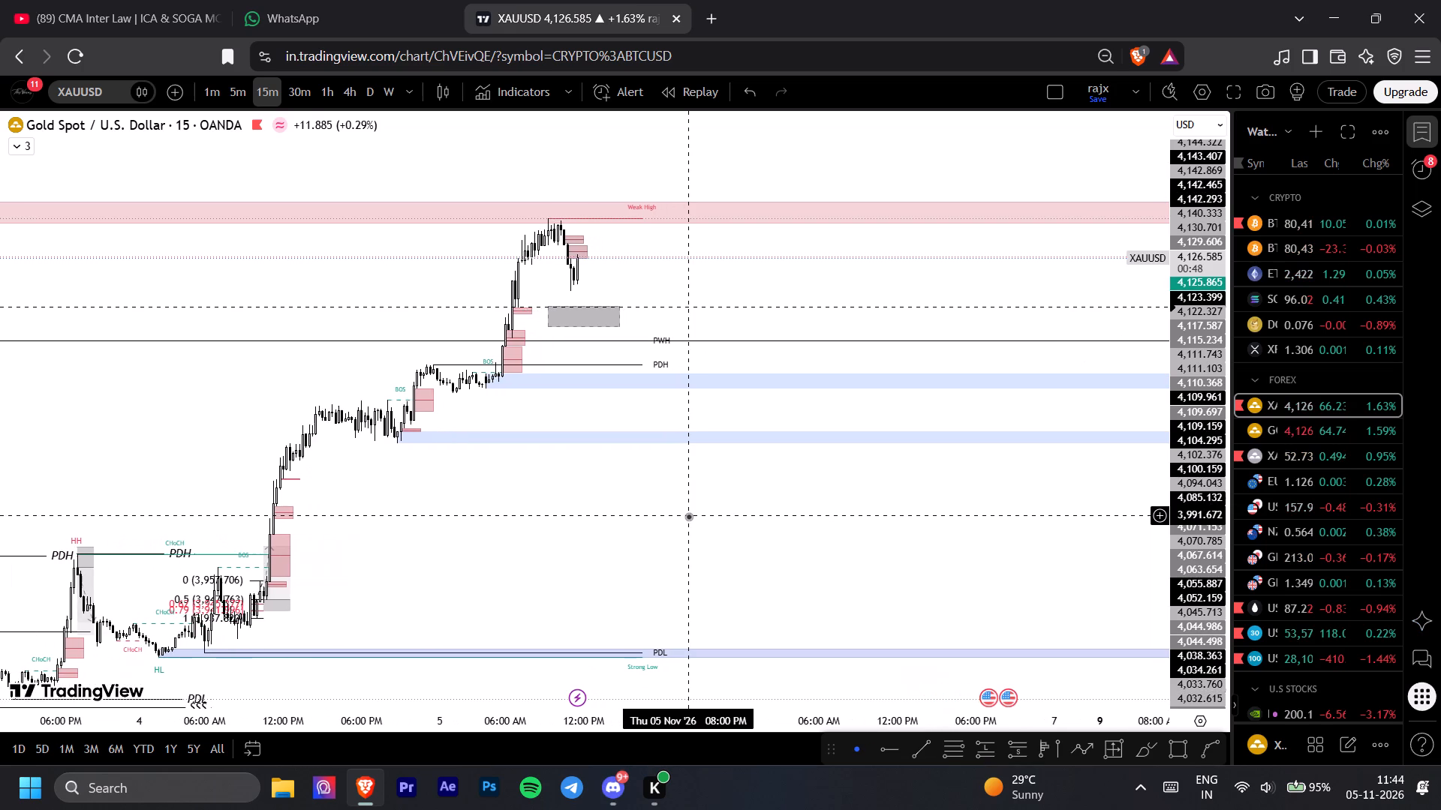
{"action": "left_click_drag", "start_coordinate": [803, 566], "coordinate": [797, 574]}
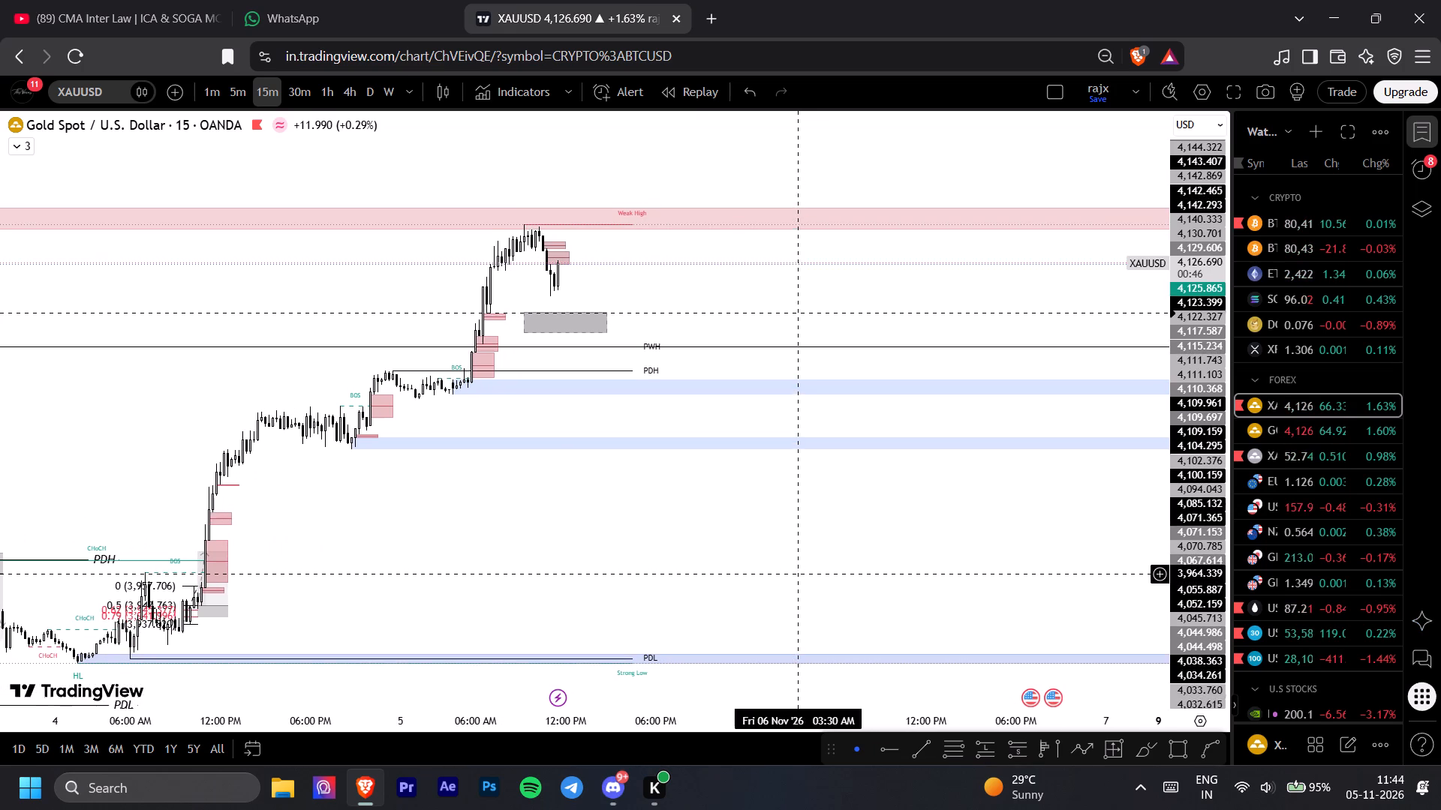
{"action": "left_click_drag", "start_coordinate": [797, 574], "coordinate": [797, 576]}
{"action": "left_click_drag", "start_coordinate": [1214, 595], "coordinate": [1164, 481]}
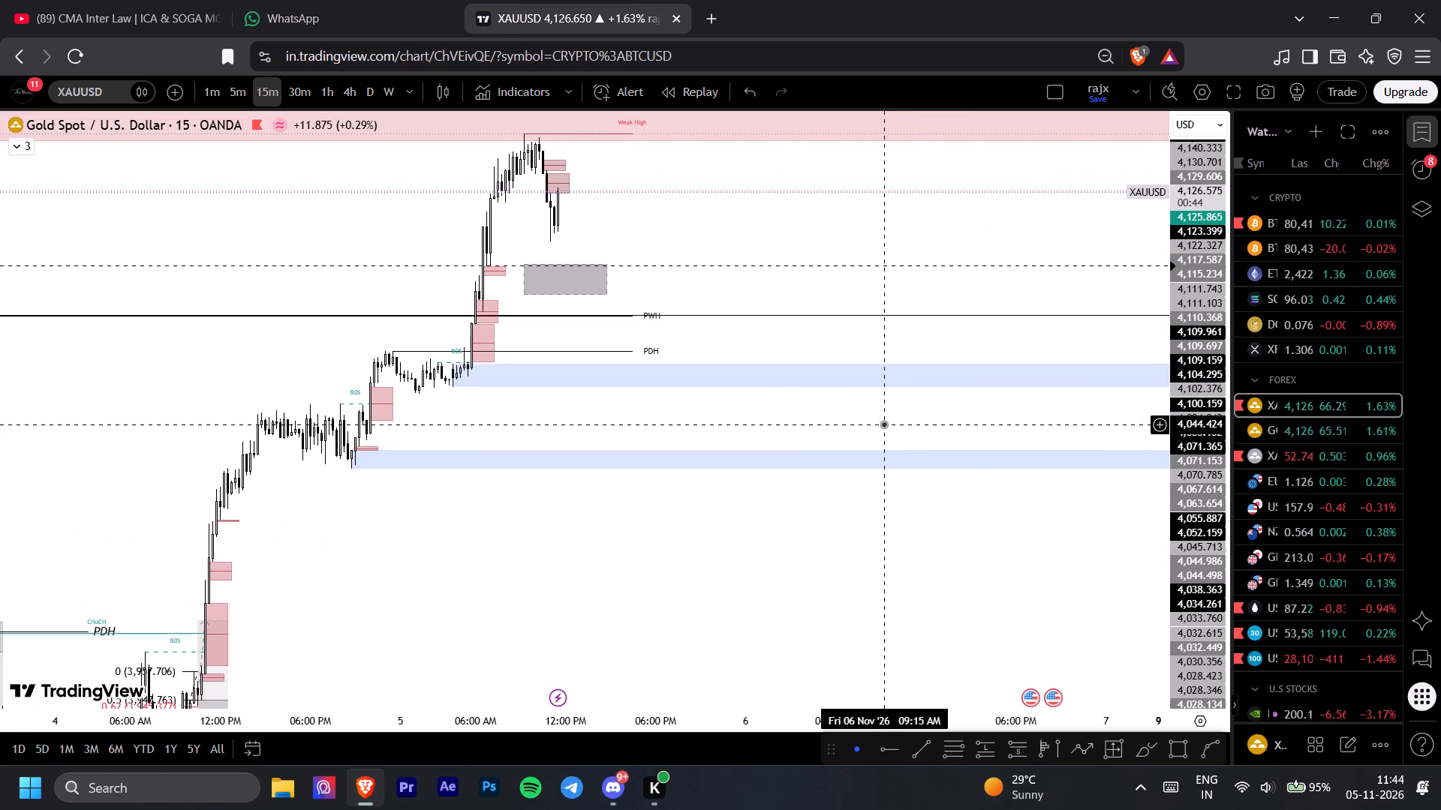
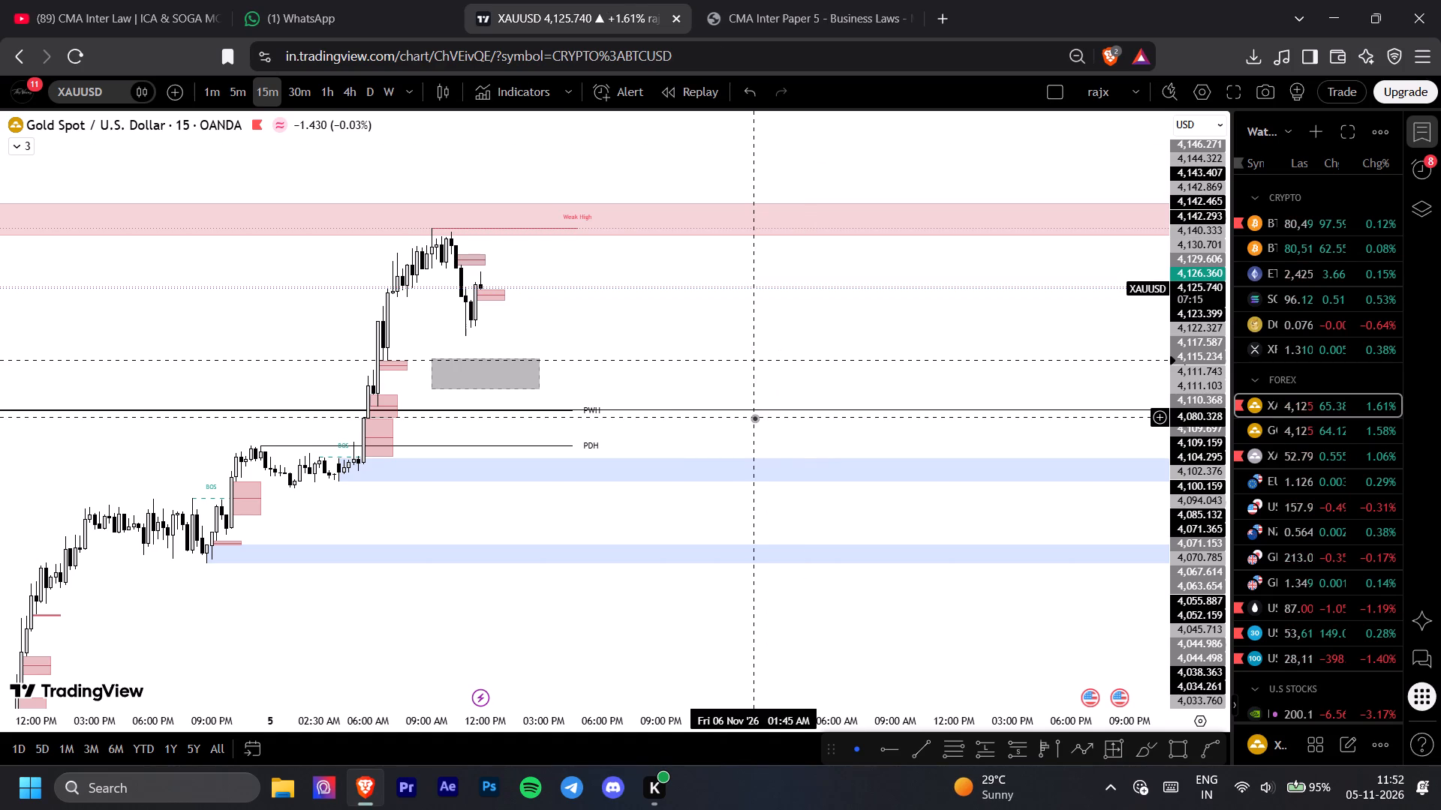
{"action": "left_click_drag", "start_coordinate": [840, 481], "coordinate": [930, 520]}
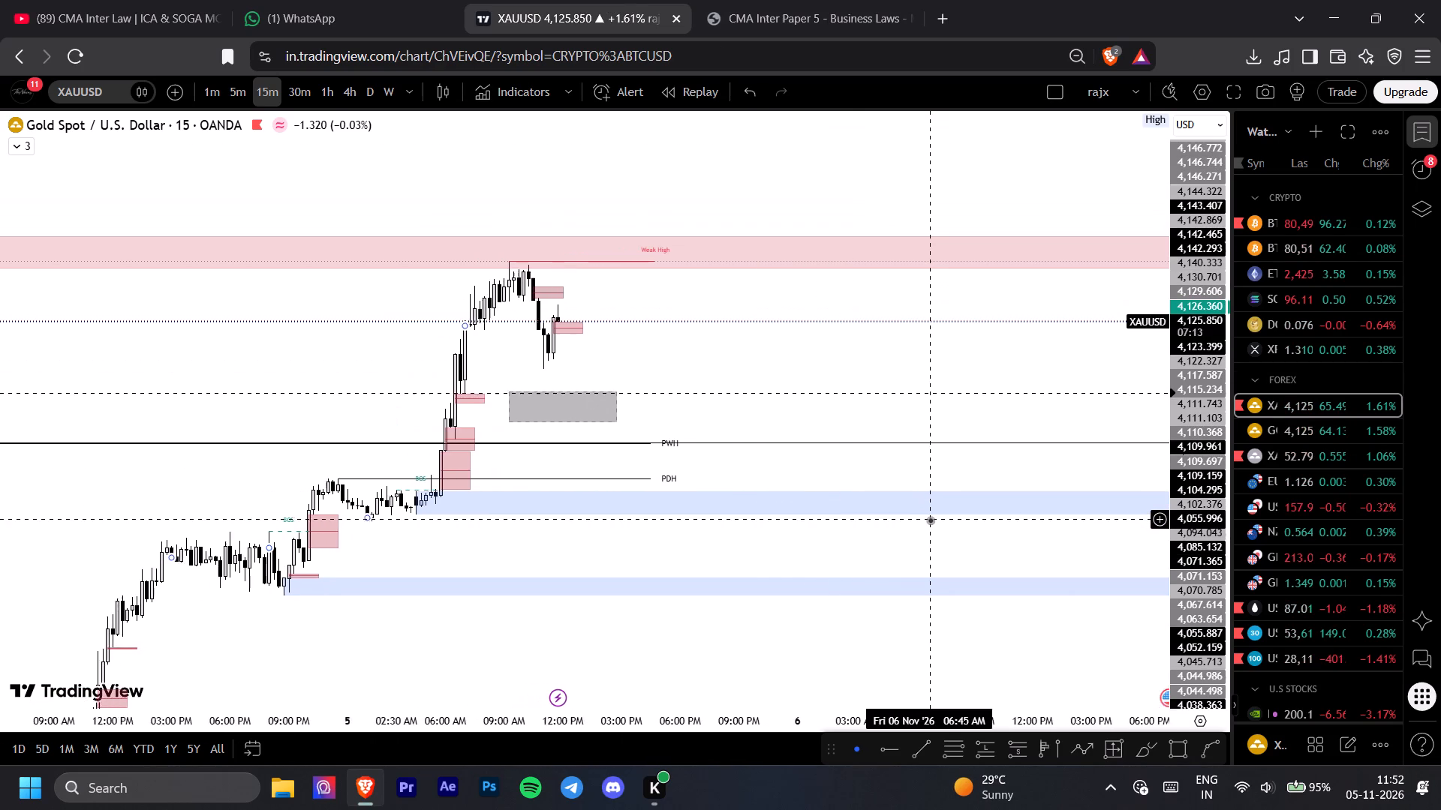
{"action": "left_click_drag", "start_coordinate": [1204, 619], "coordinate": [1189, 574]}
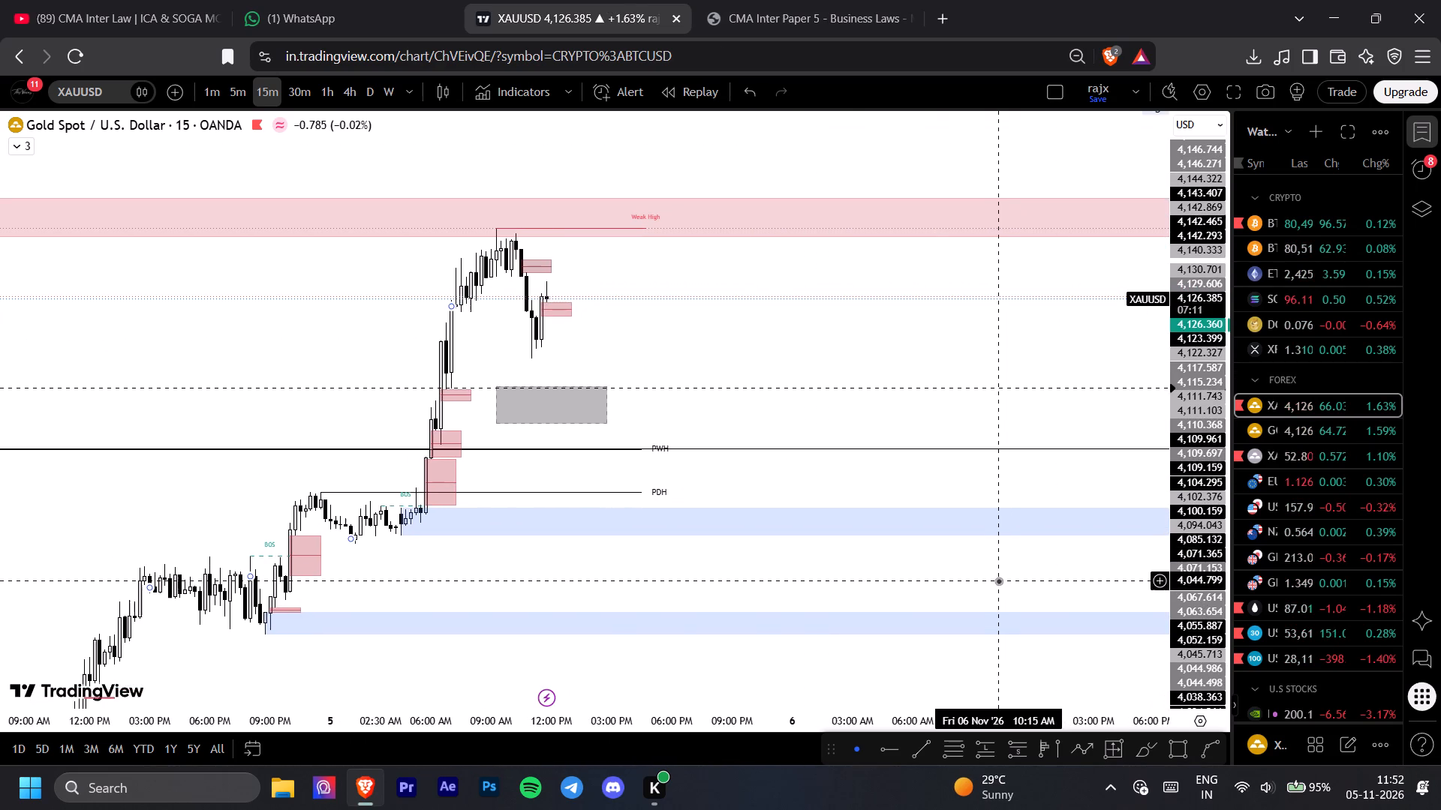
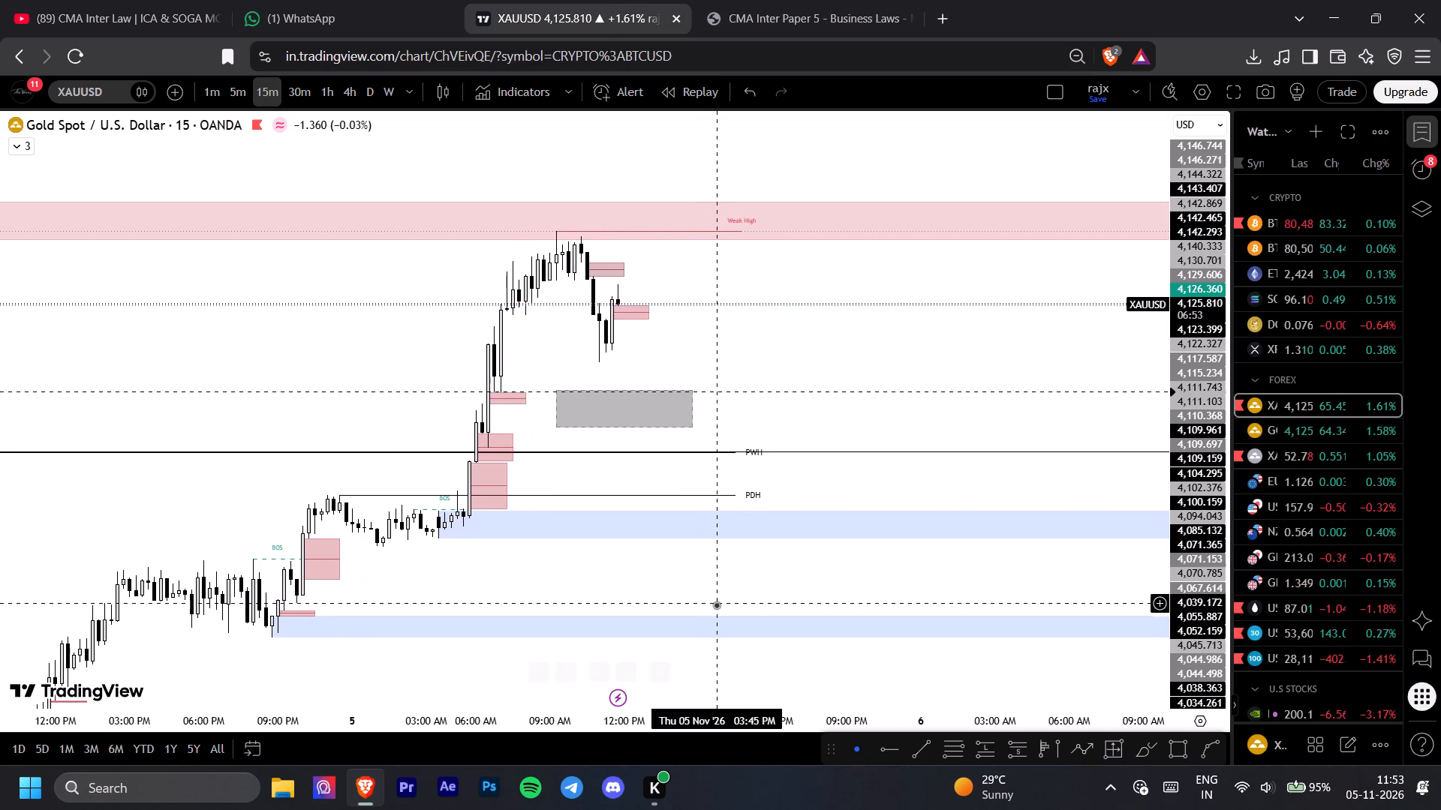
Load the Dow Jones Industrial Average Index (US30) from the watchlist and bring its rally and the preceding early-November swing low into view.
{"action": "scroll", "coordinate": [716, 604], "scroll_direction": "down", "scroll_amount": 1}
{"action": "left_click", "coordinate": [1280, 623]}
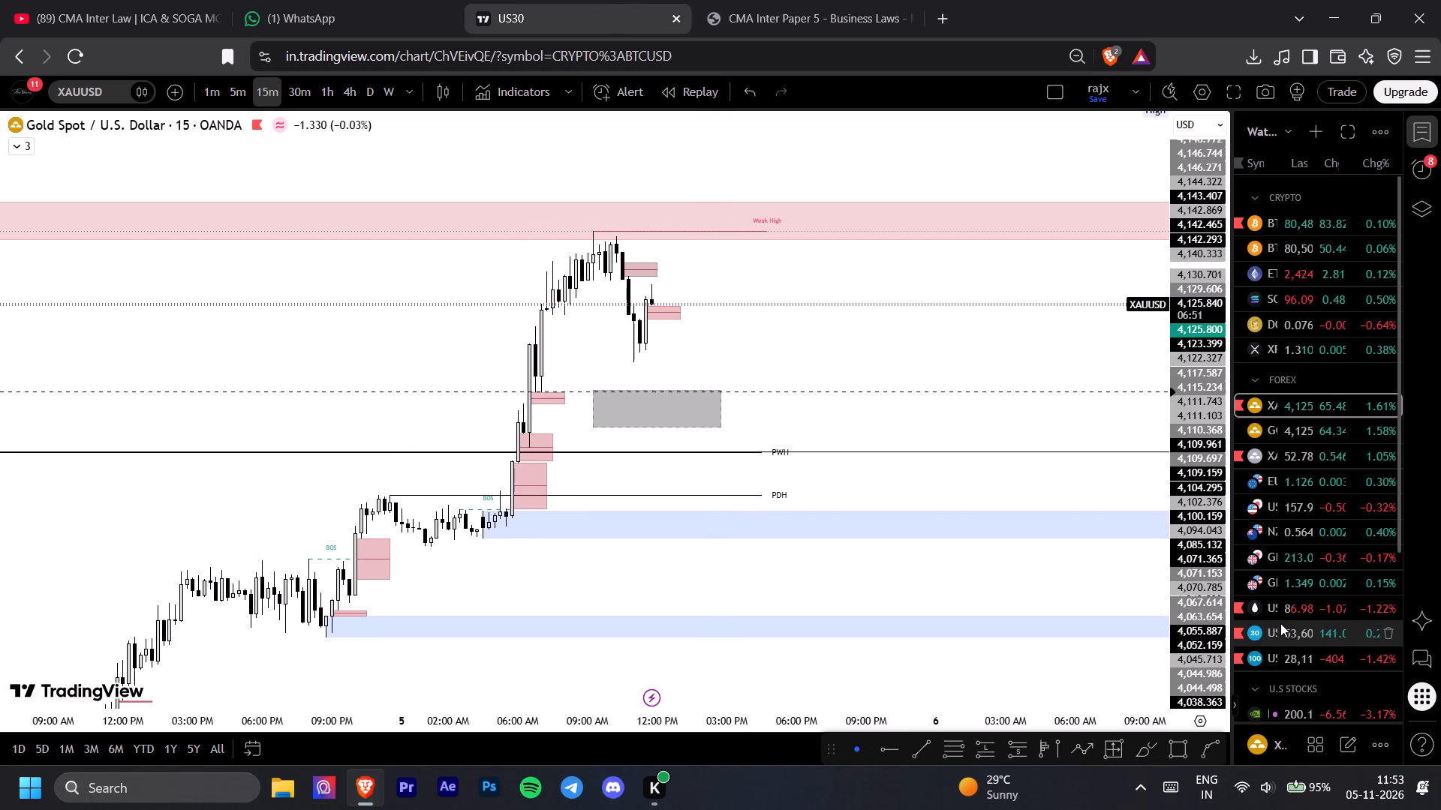
{"action": "left_click_drag", "start_coordinate": [957, 458], "coordinate": [973, 499]}
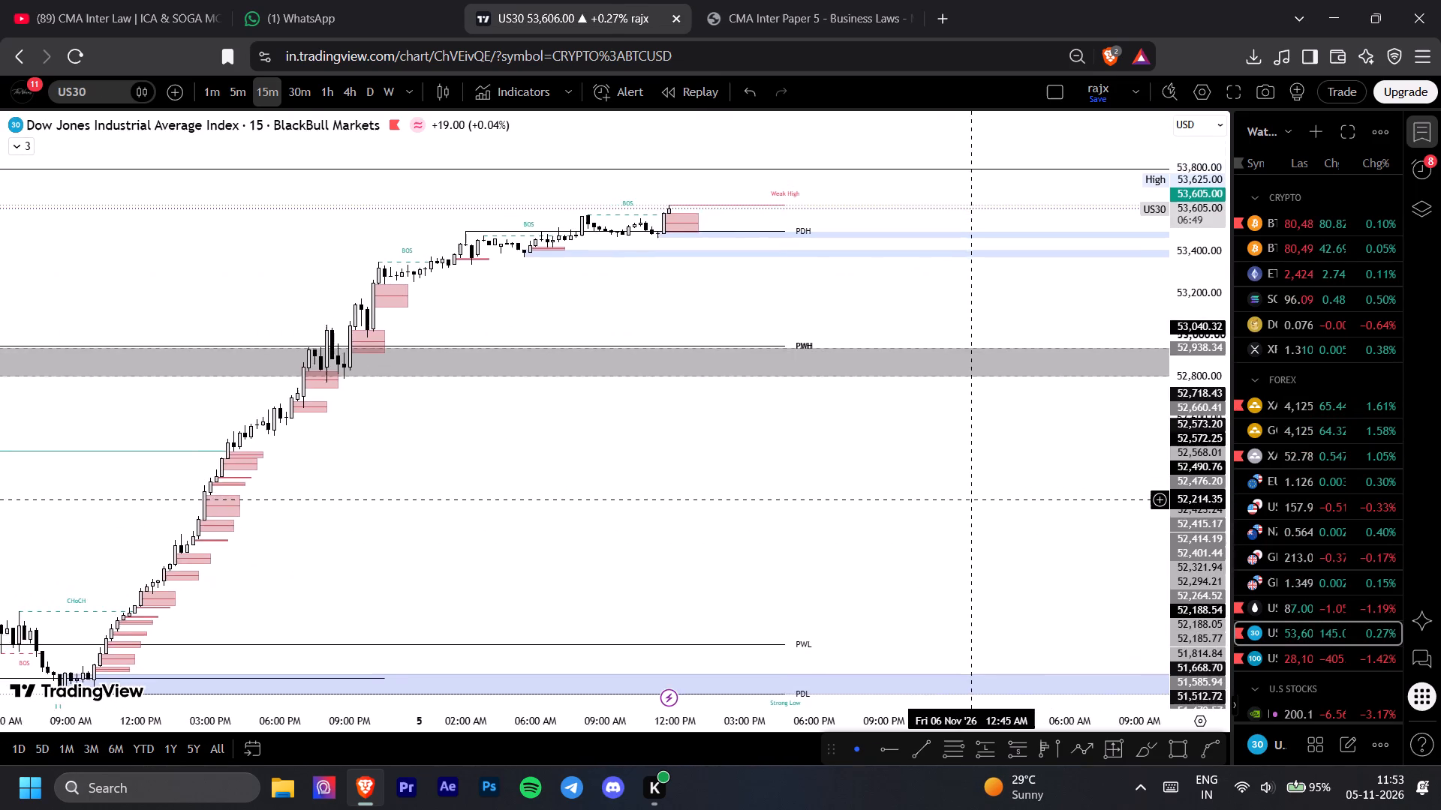
{"action": "left_click_drag", "start_coordinate": [973, 499], "coordinate": [1211, 343]}
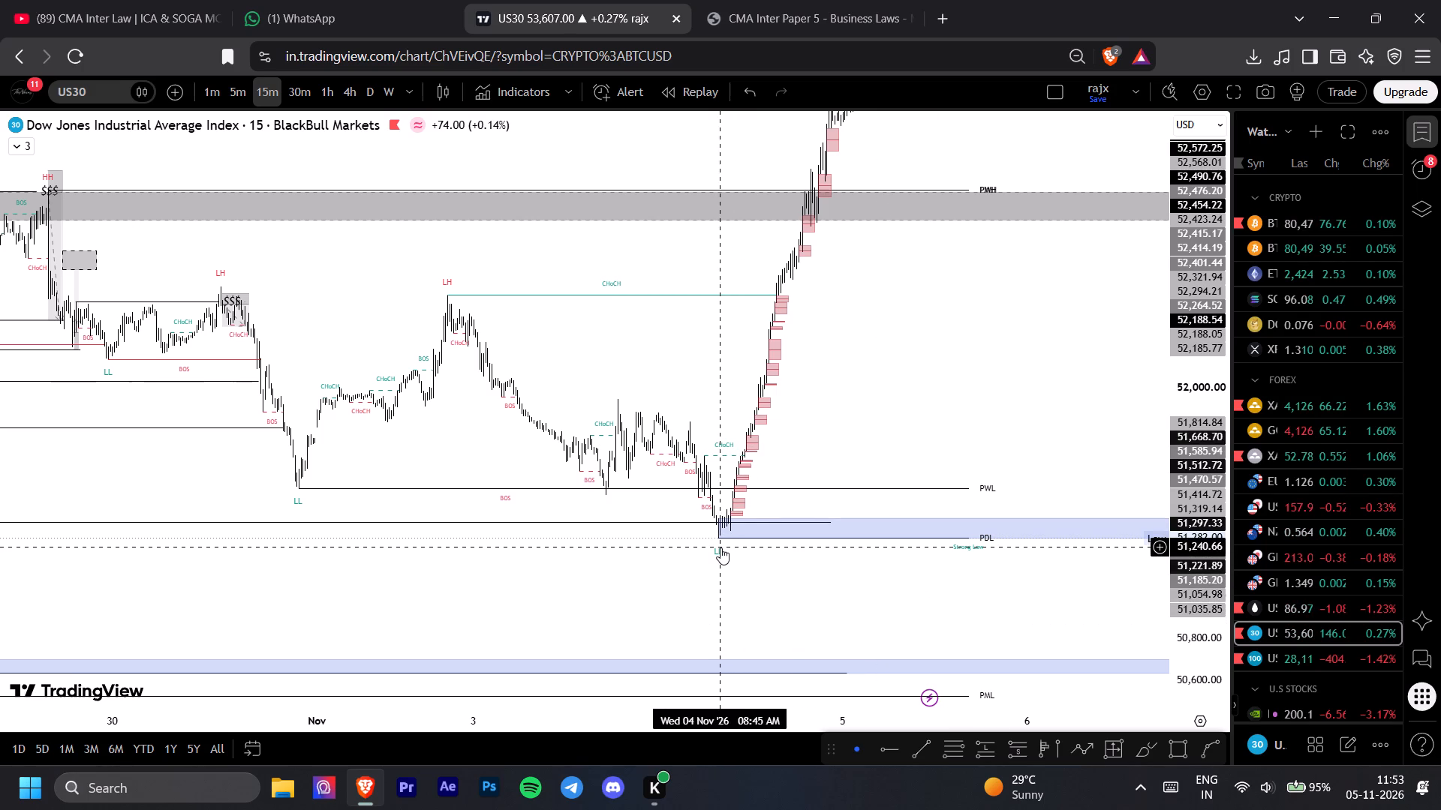
Examine the Dow Jones Industrial Average's 15-minute price action from the 4 November low up to the latest candles.
{"action": "left_click_drag", "start_coordinate": [698, 591], "coordinate": [780, 637]}
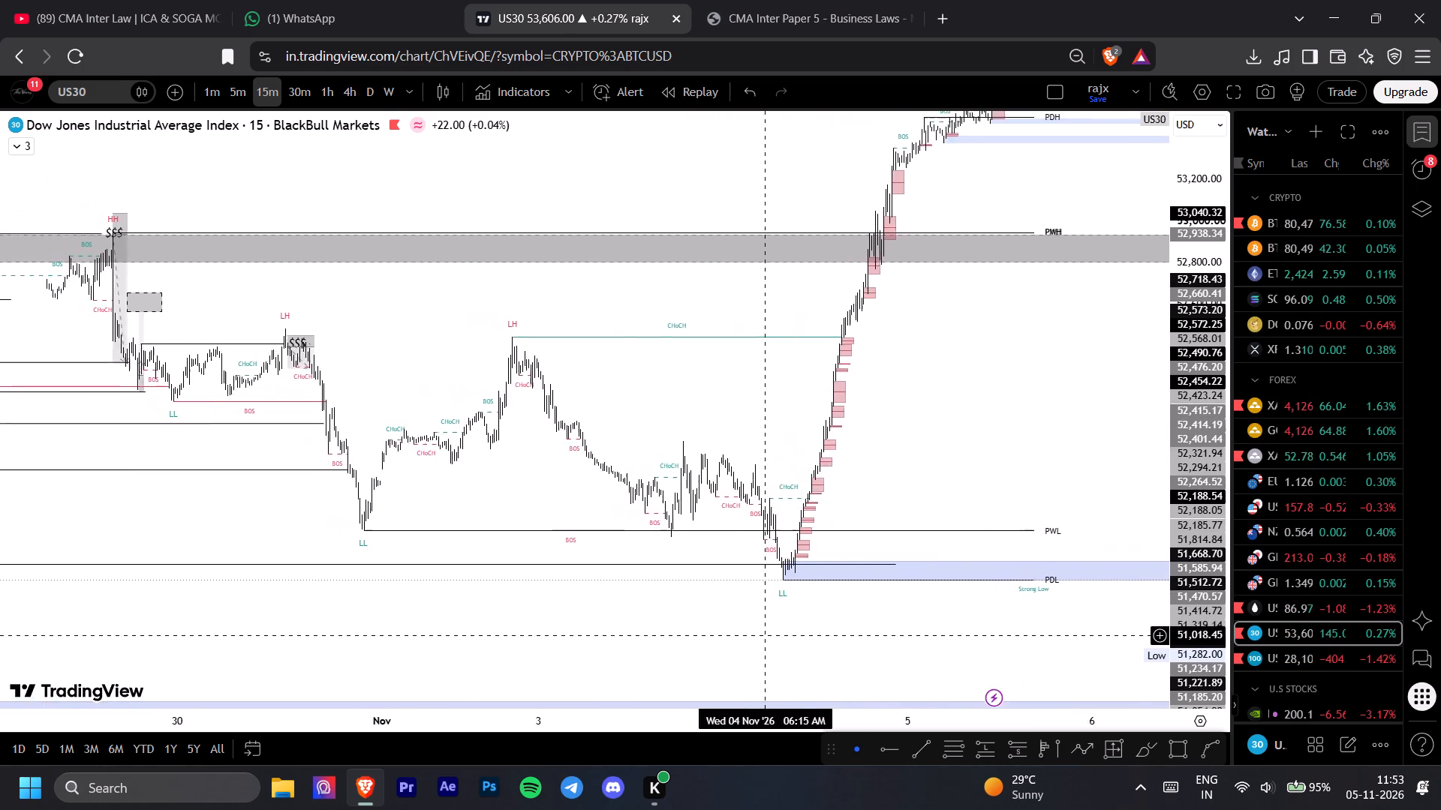
{"action": "left_click_drag", "start_coordinate": [780, 637], "coordinate": [754, 636]}
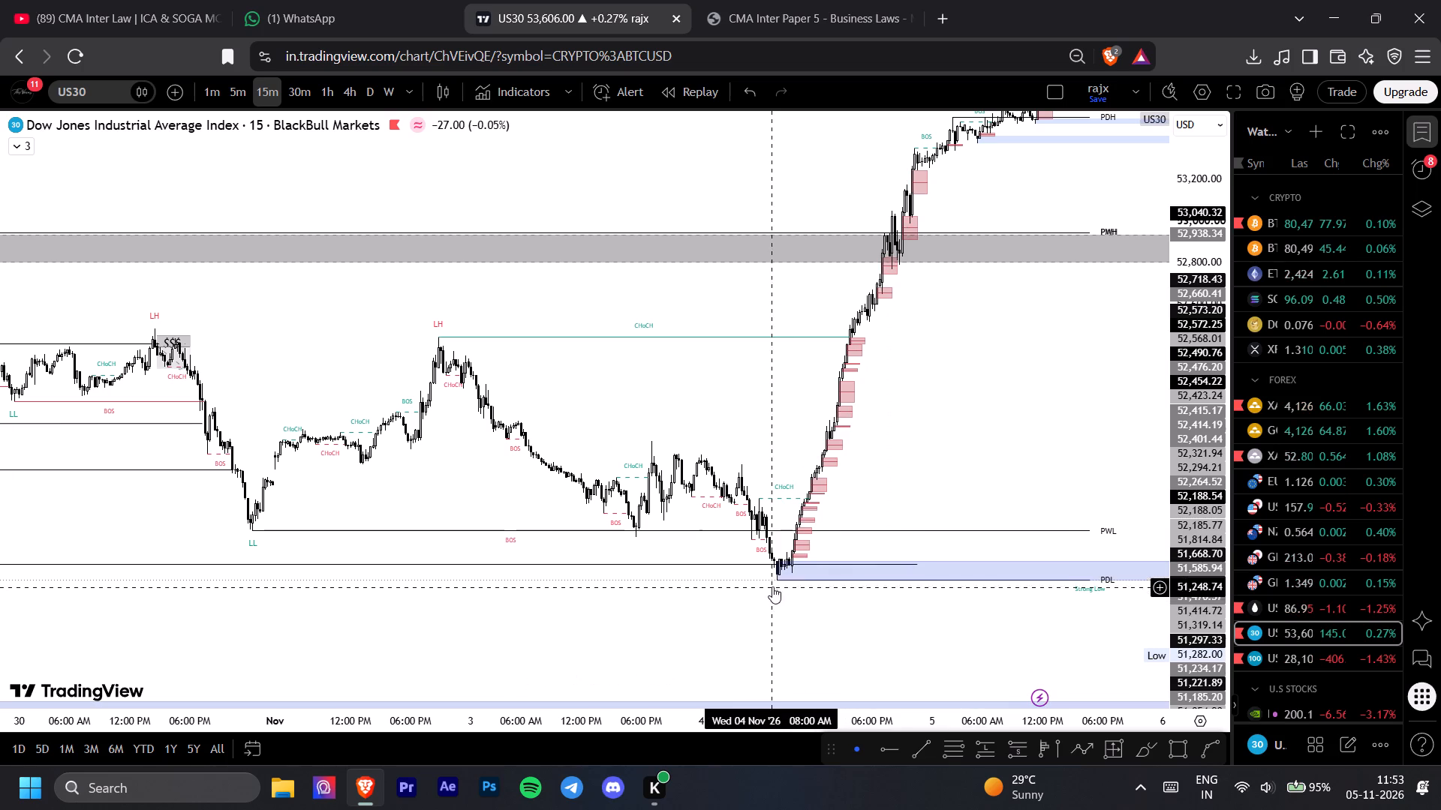
{"action": "left_click_drag", "start_coordinate": [934, 639], "coordinate": [833, 664]}
{"action": "scroll", "coordinate": [833, 664], "scroll_direction": "left", "scroll_amount": 1}
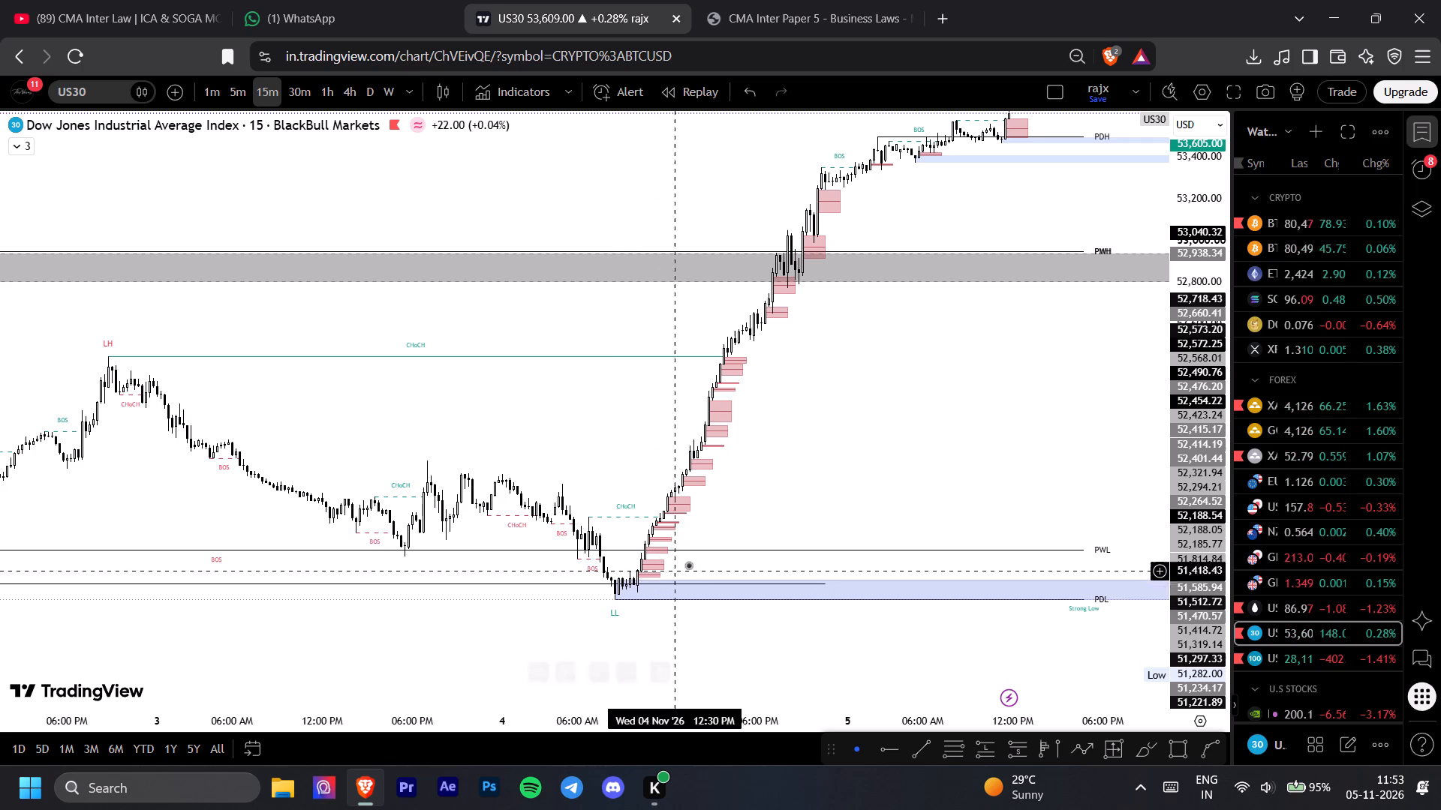
{"action": "left_click_drag", "start_coordinate": [891, 421], "coordinate": [895, 510]}
{"action": "left_click_drag", "start_coordinate": [895, 510], "coordinate": [847, 581]}
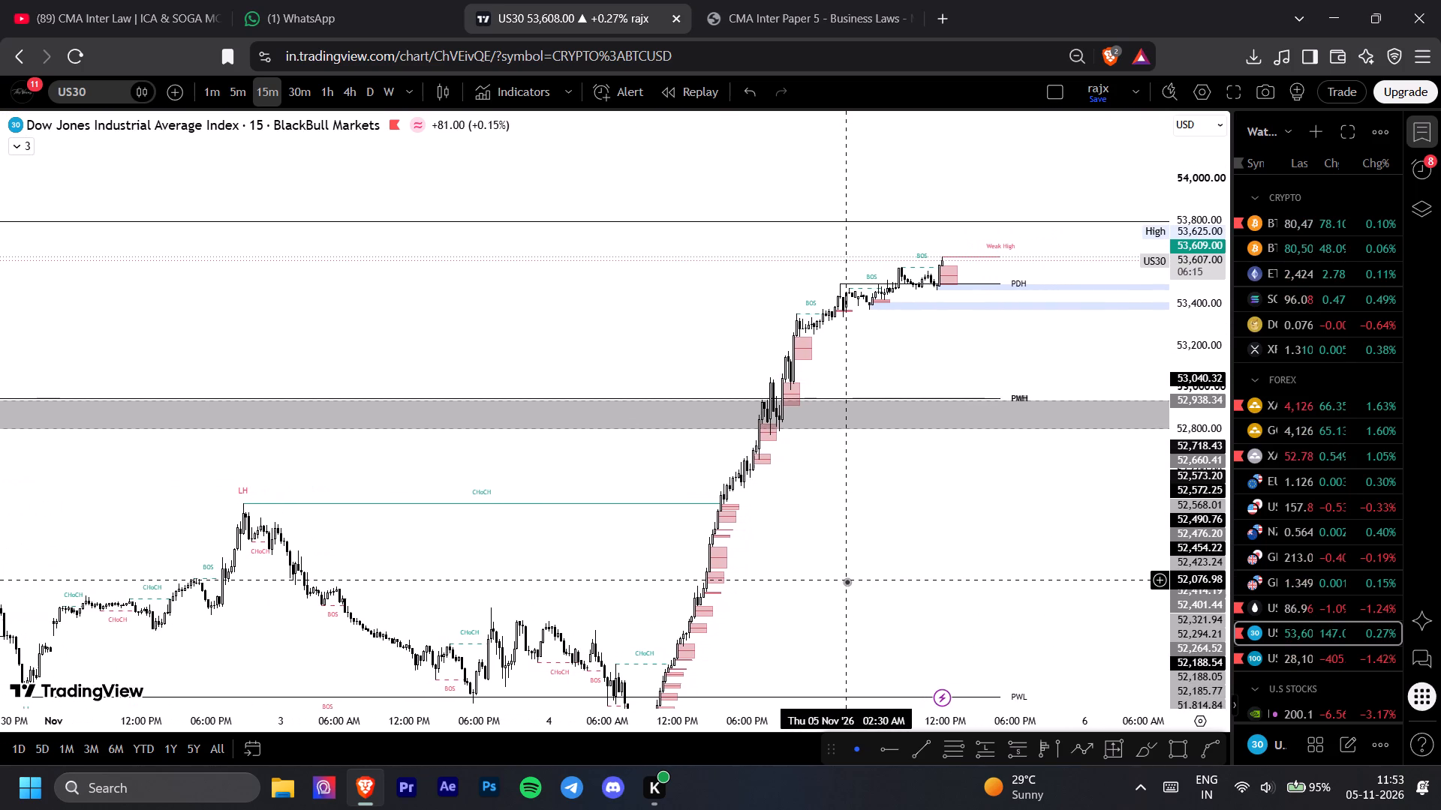
{"action": "left_click_drag", "start_coordinate": [886, 598], "coordinate": [511, 652]}
{"action": "left_click_drag", "start_coordinate": [1060, 417], "coordinate": [530, 551]}
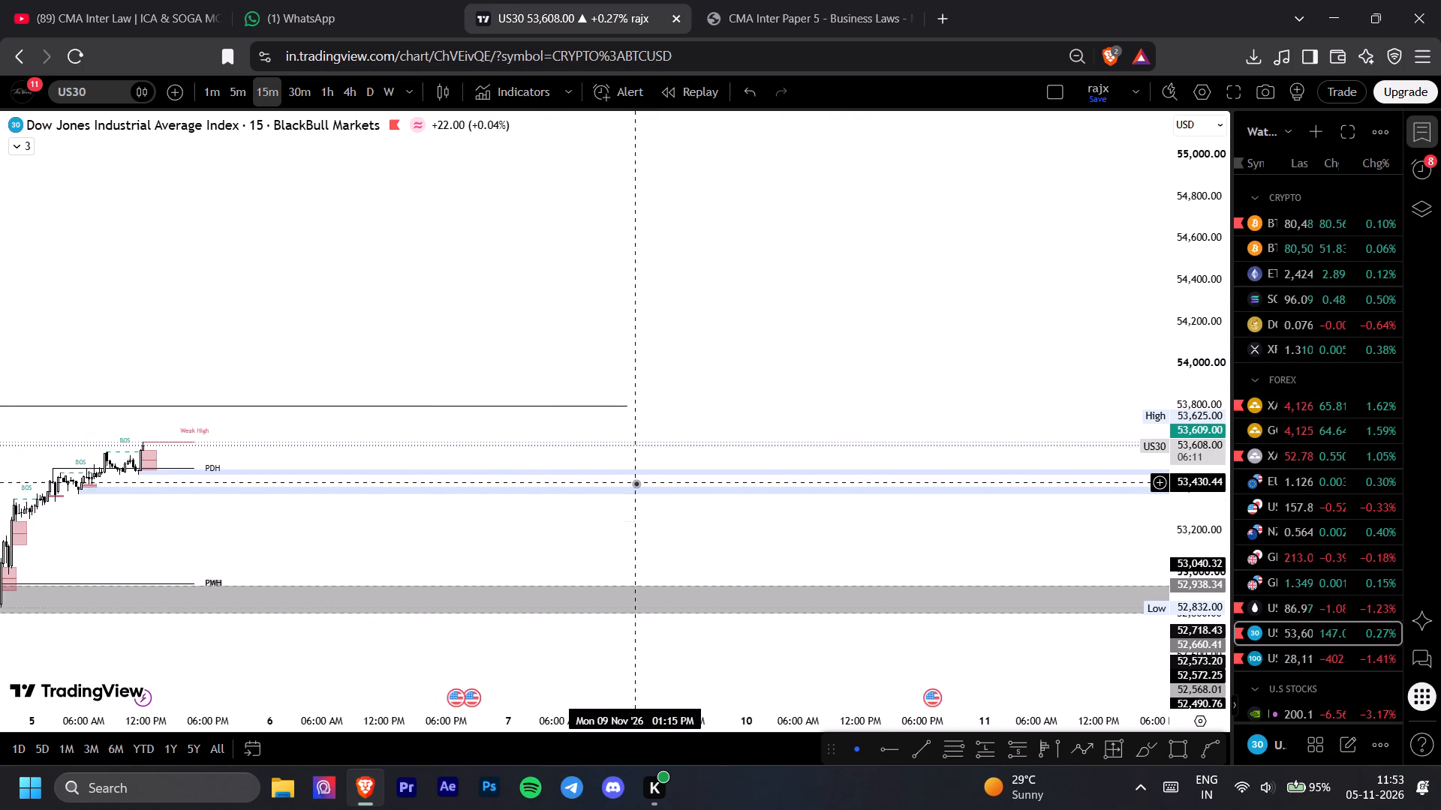
Switch the Dow Jones chart to 30 minutes and examine the price history back to August around the level near 53,800.
{"action": "left_click", "coordinate": [302, 98]}
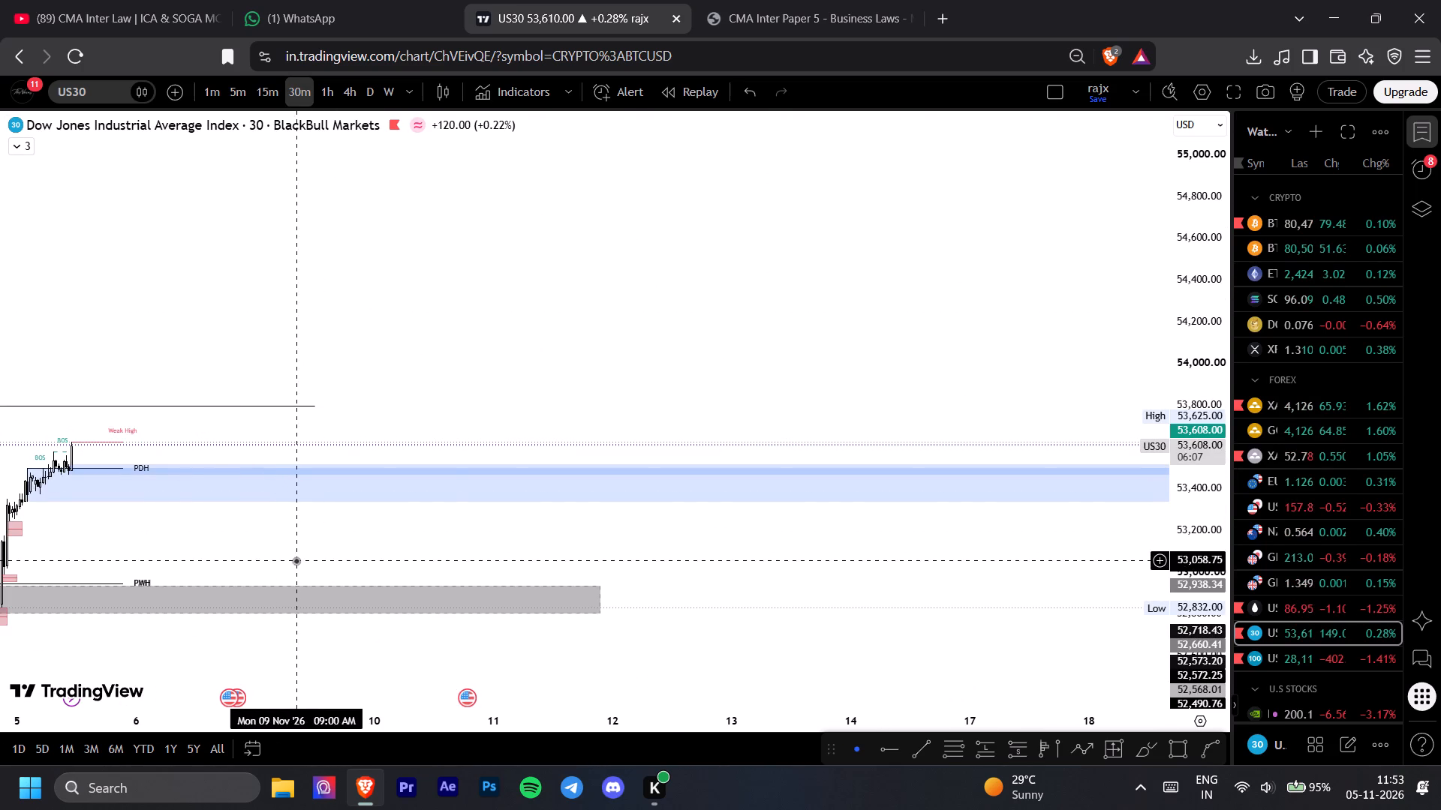
{"action": "left_click_drag", "start_coordinate": [296, 560], "coordinate": [874, 506]}
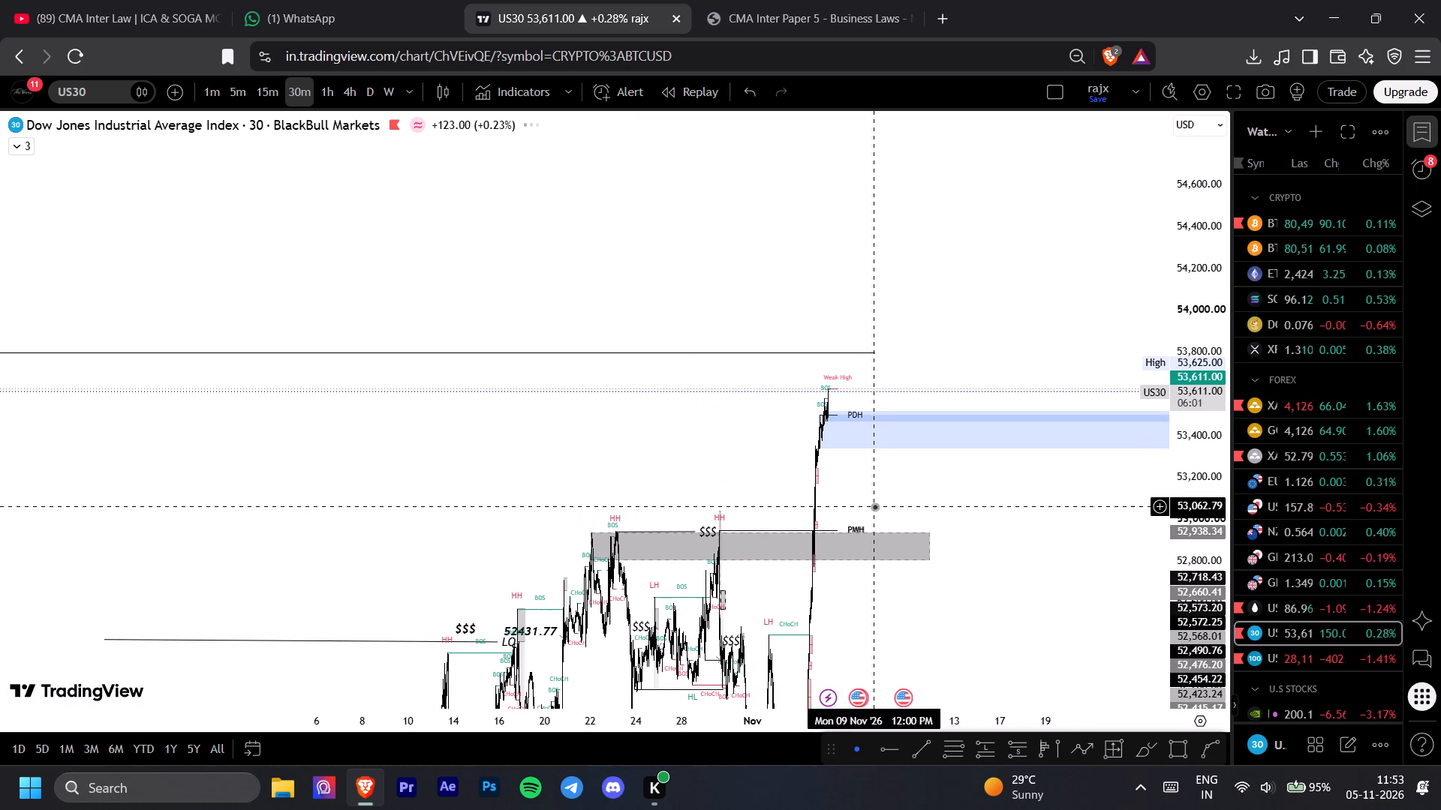
{"action": "left_click_drag", "start_coordinate": [349, 478], "coordinate": [997, 476]}
{"action": "left_click_drag", "start_coordinate": [512, 485], "coordinate": [596, 475]}
{"action": "left_click_drag", "start_coordinate": [658, 507], "coordinate": [921, 527]}
{"action": "left_click_drag", "start_coordinate": [921, 527], "coordinate": [850, 514]}
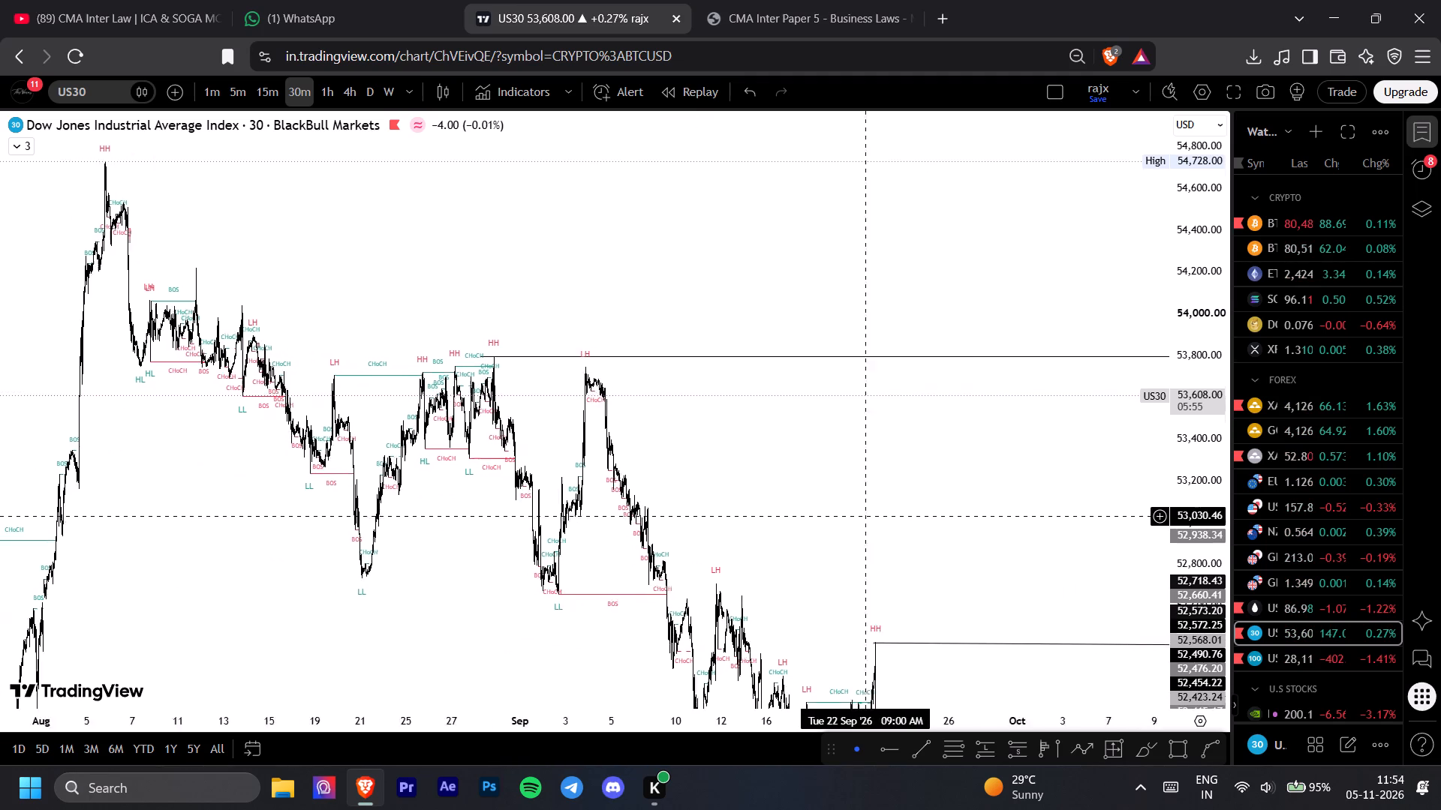
{"action": "left_click_drag", "start_coordinate": [850, 514], "coordinate": [788, 508]}
{"action": "scroll", "coordinate": [788, 508], "scroll_direction": "left", "scroll_amount": 1}
{"action": "left_click_drag", "start_coordinate": [849, 487], "coordinate": [512, 506]}
{"action": "left_click_drag", "start_coordinate": [982, 439], "coordinate": [411, 496]}
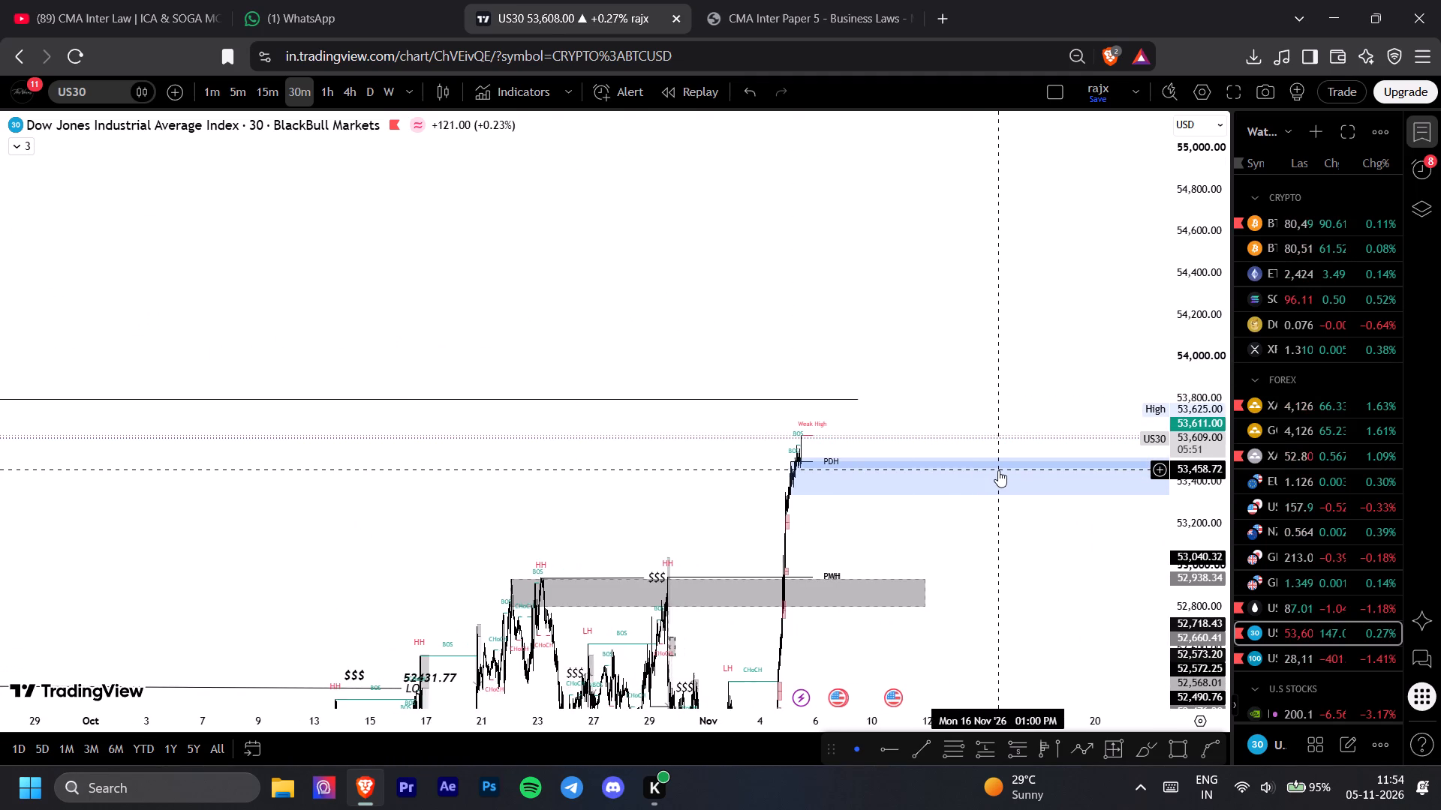
{"action": "left_click_drag", "start_coordinate": [949, 714], "coordinate": [907, 720]}
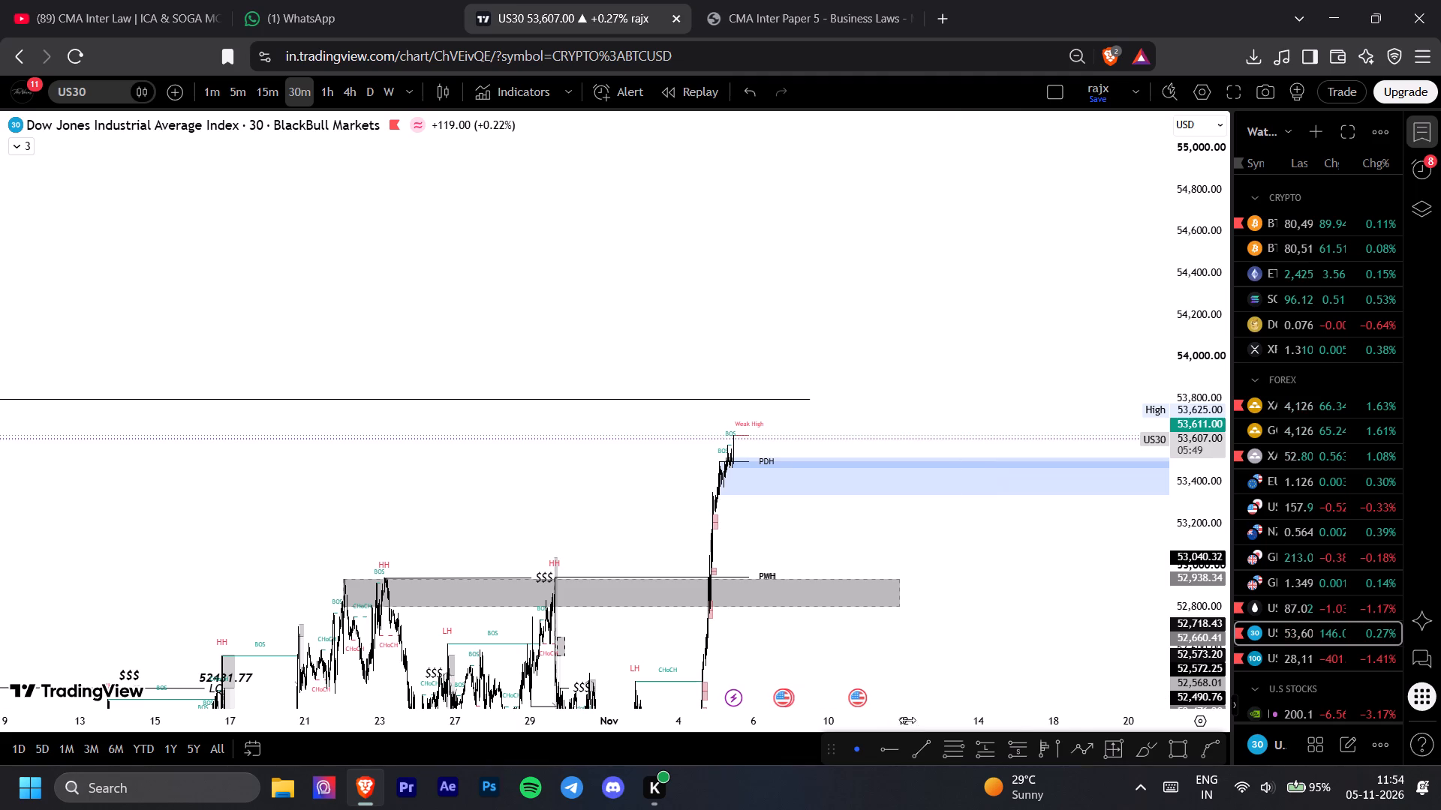
{"action": "left_click_drag", "start_coordinate": [907, 720], "coordinate": [624, 719]}
{"action": "left_click_drag", "start_coordinate": [357, 540], "coordinate": [934, 503]}
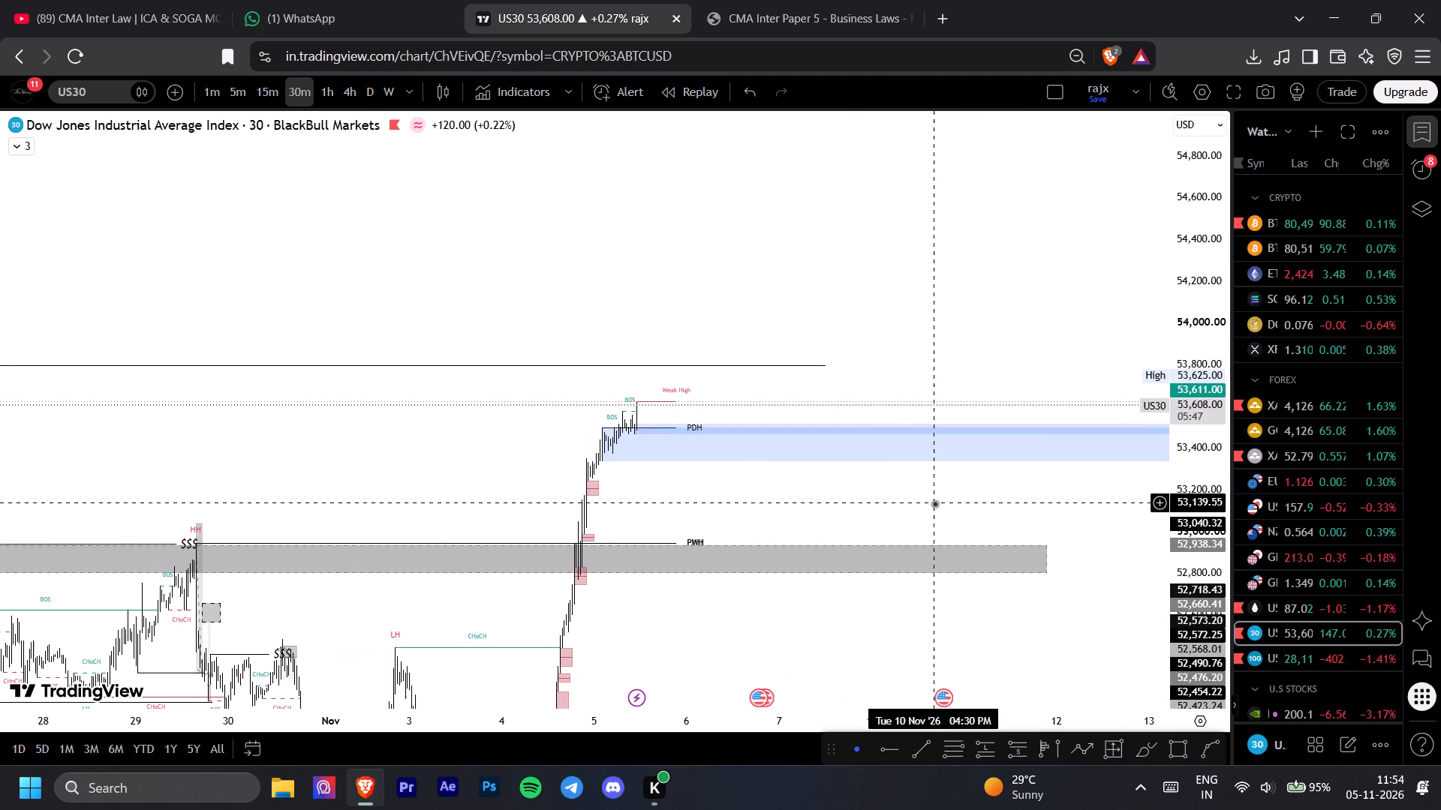
{"action": "left_click_drag", "start_coordinate": [880, 724], "coordinate": [552, 730]}
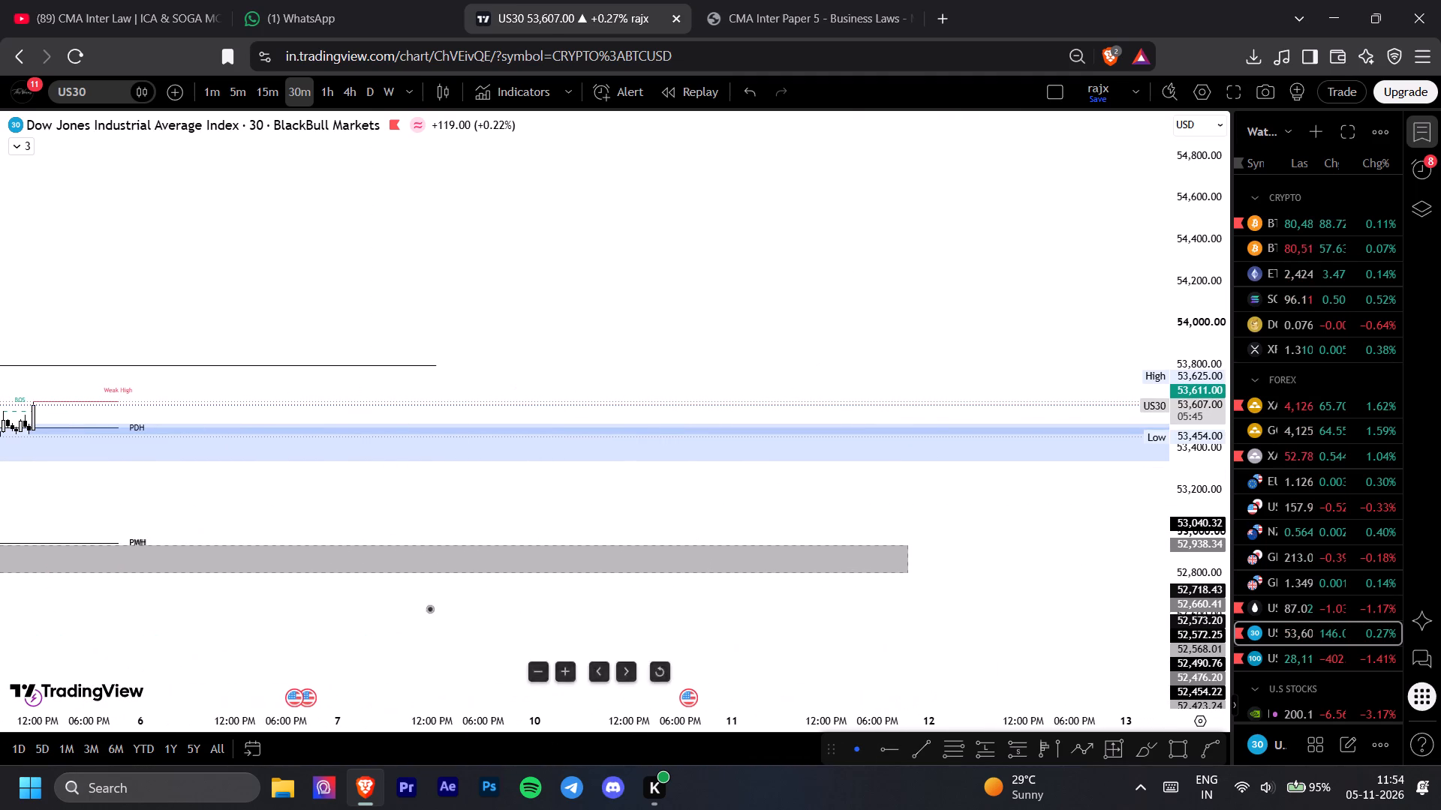
{"action": "left_click_drag", "start_coordinate": [372, 507], "coordinate": [935, 507]}
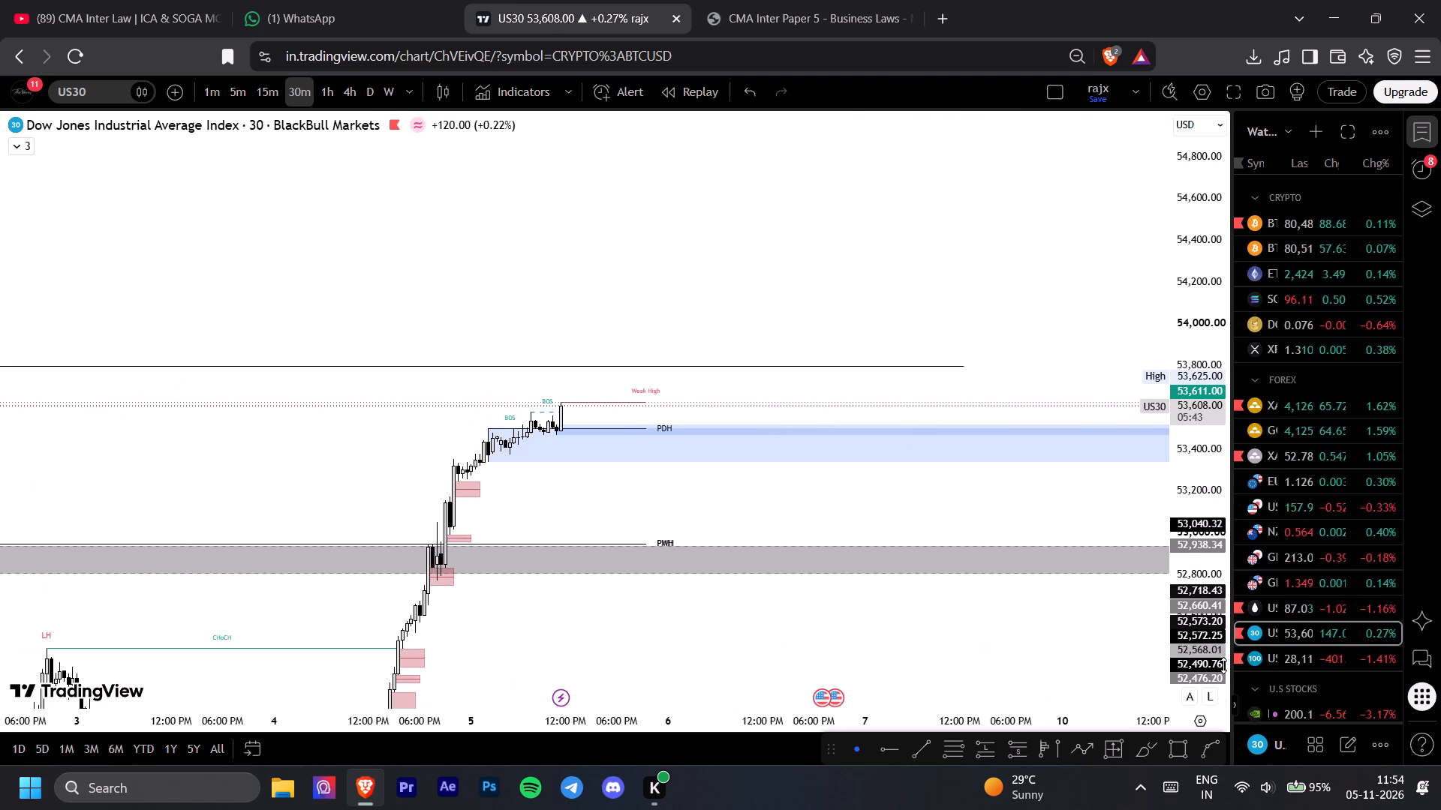
Add a price alert on US30 at 53,796.89, at the horizontal line above the latest high.
{"action": "left_click_drag", "start_coordinate": [1223, 665], "coordinate": [1166, 566]}
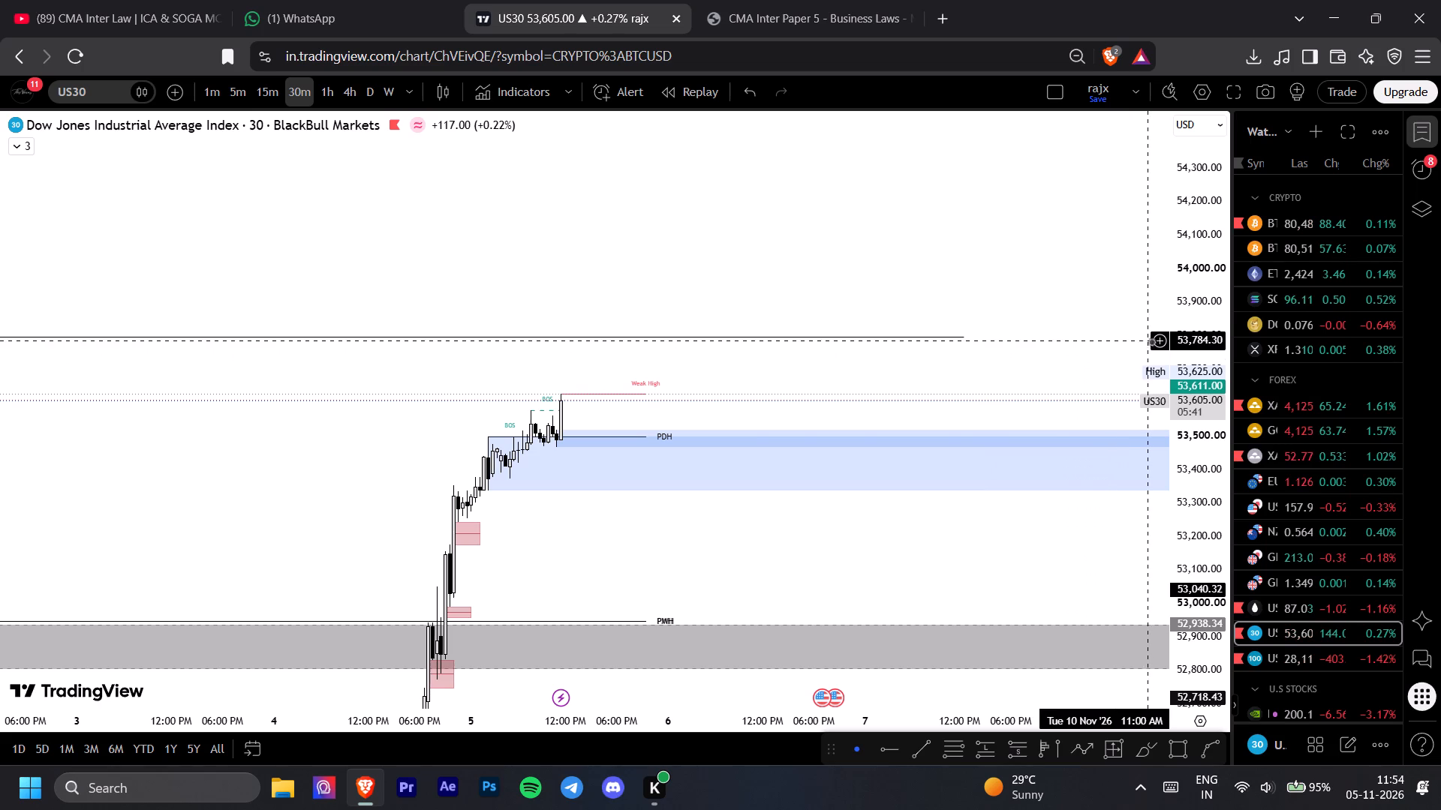
{"action": "left_click", "coordinate": [1155, 337]}
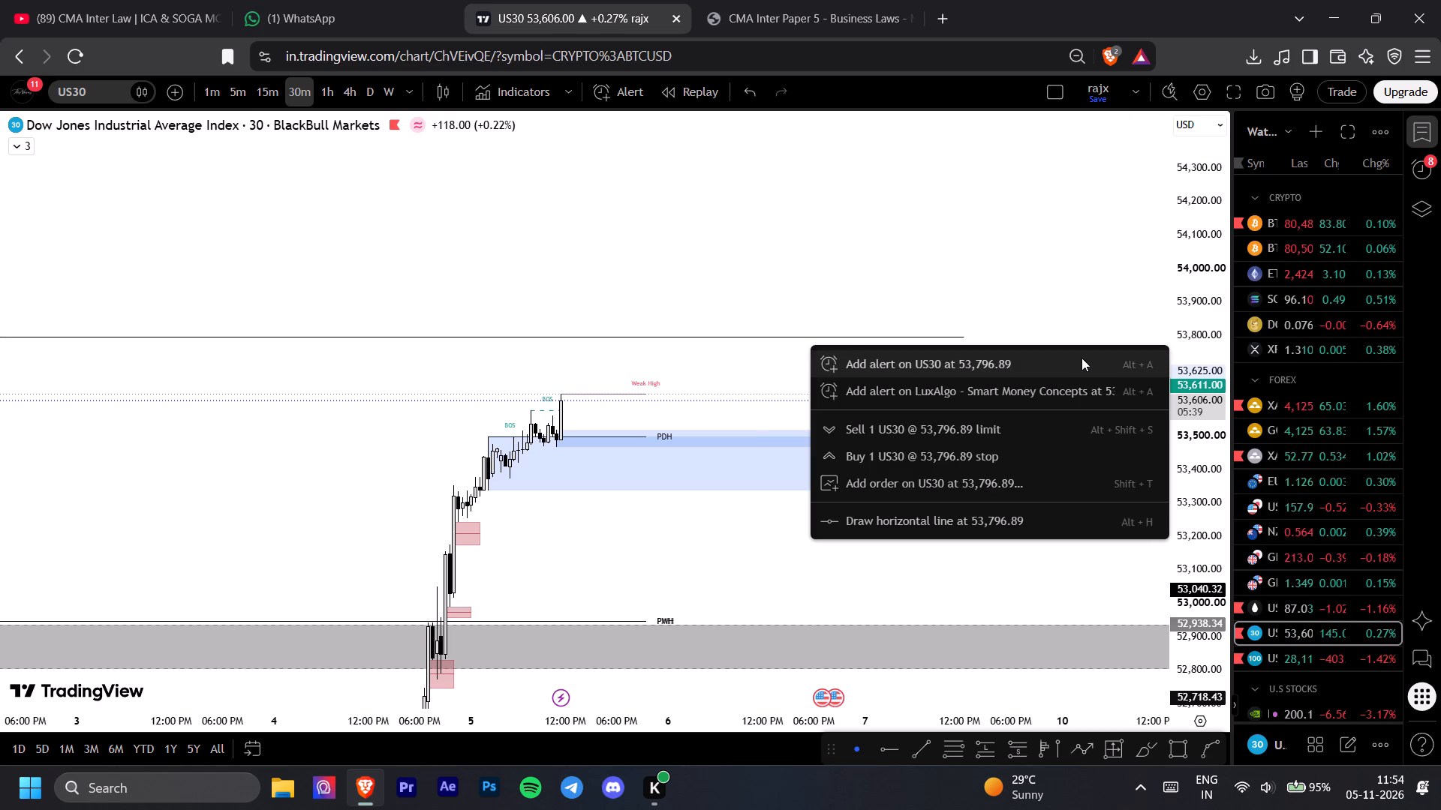
{"action": "left_click", "coordinate": [1078, 358]}
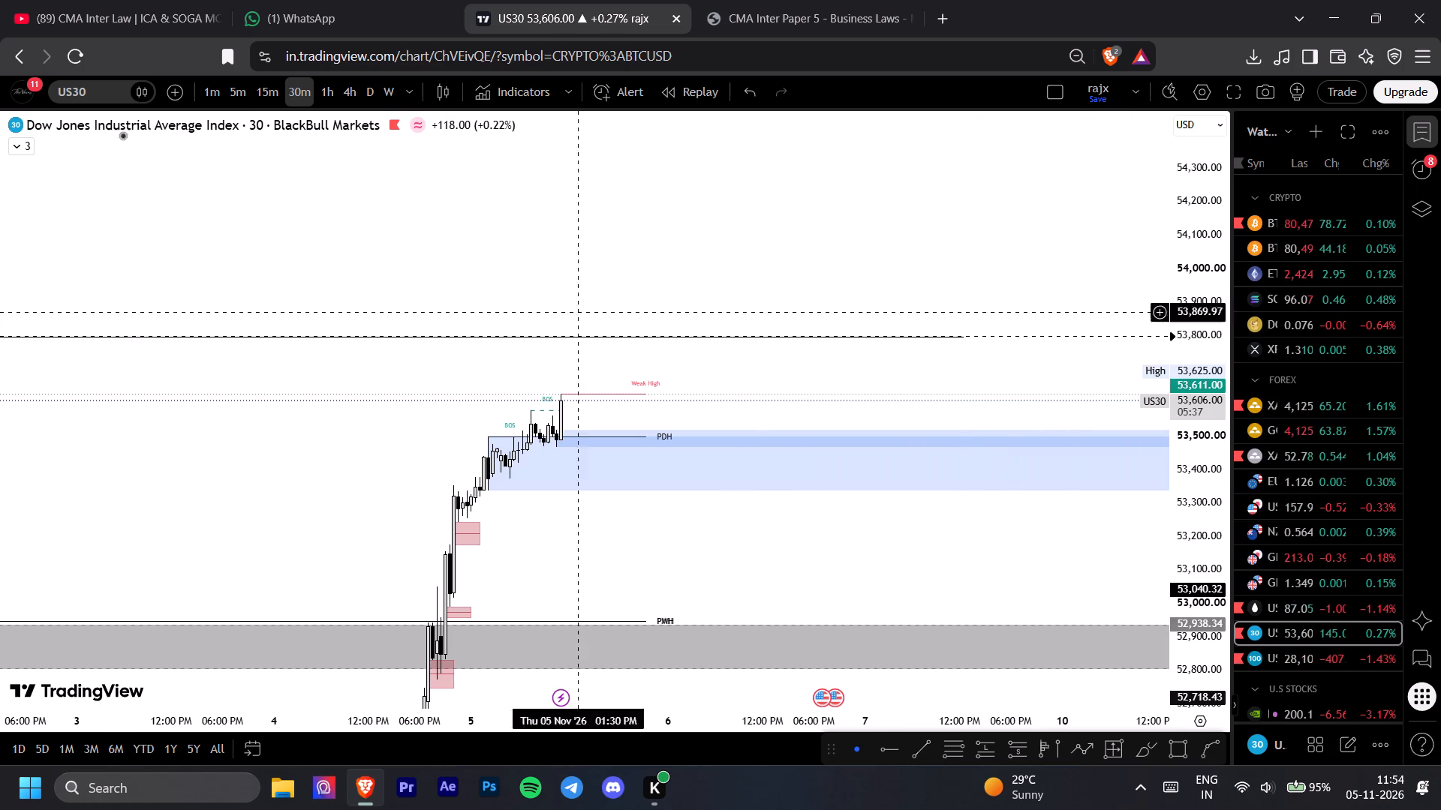
Show the hidden Liquidity Zones [BigBeluga] indicator on the Dow Jones chart and collapse the indicator list again.
{"action": "left_click", "coordinate": [18, 147]}
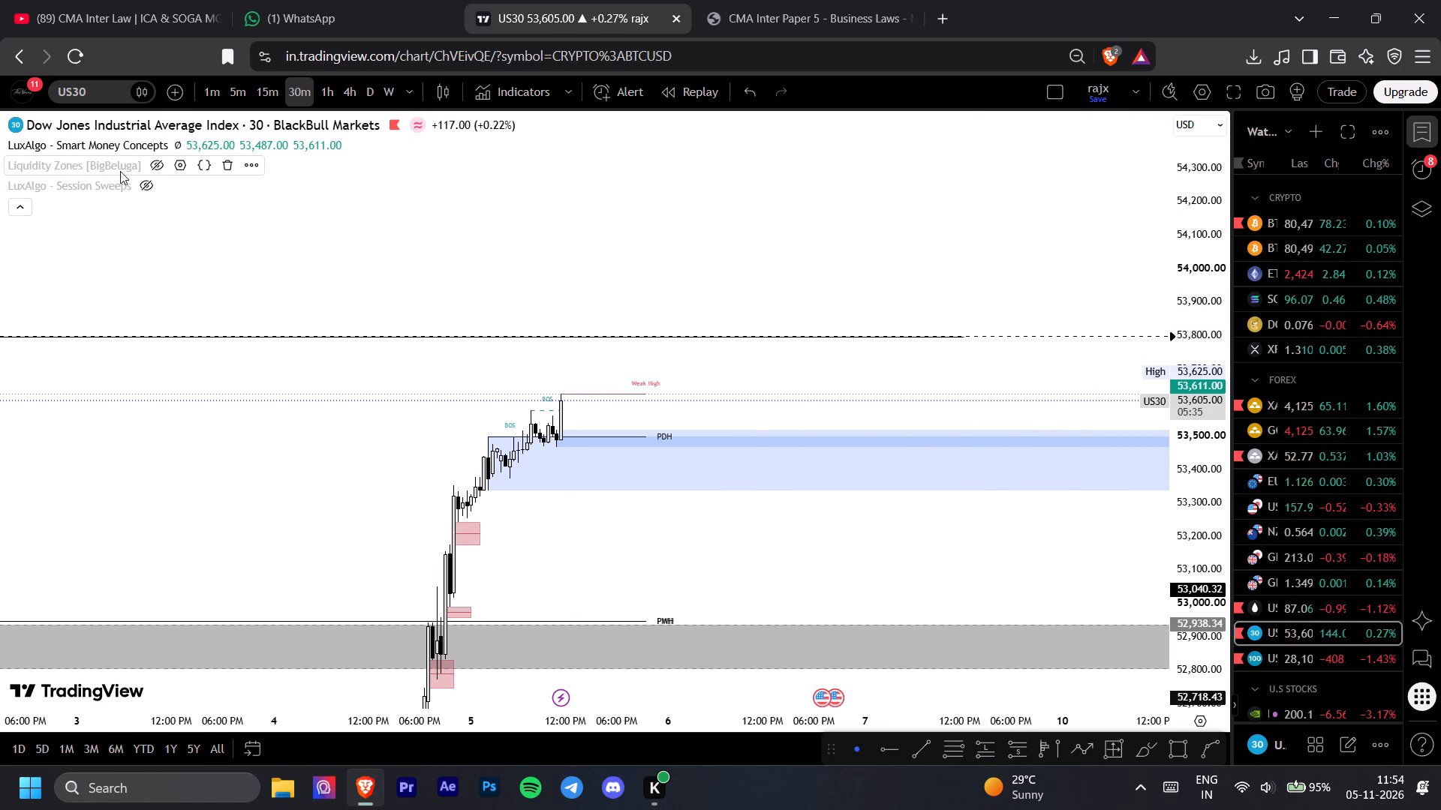
{"action": "left_click", "coordinate": [167, 157]}
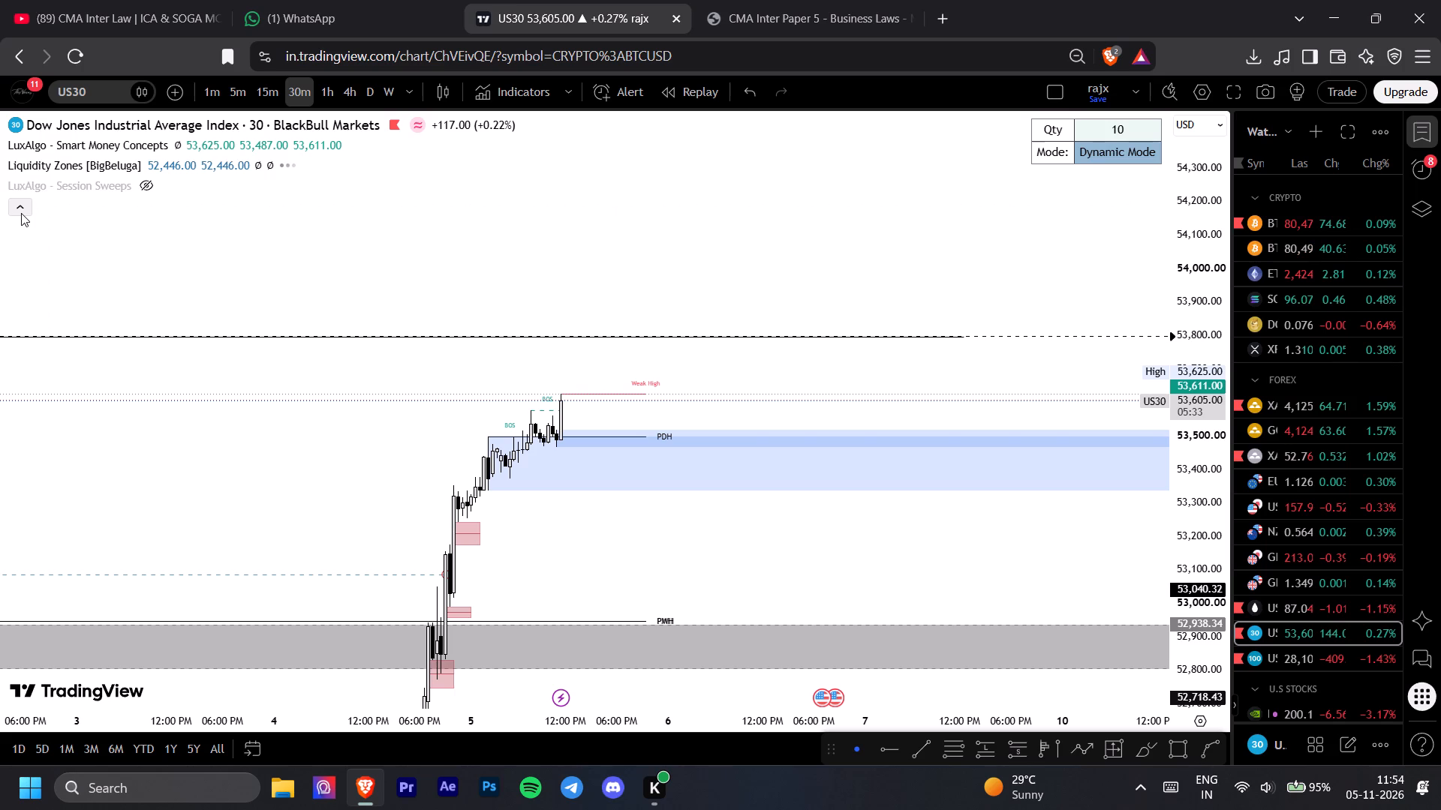
{"action": "left_click", "coordinate": [21, 213]}
Switch the Dow Jones chart to 1 hour and examine its swing highs and liquidity zones from August to November.
{"action": "left_click_drag", "start_coordinate": [236, 394], "coordinate": [310, 371]}
{"action": "left_click", "coordinate": [332, 88]}
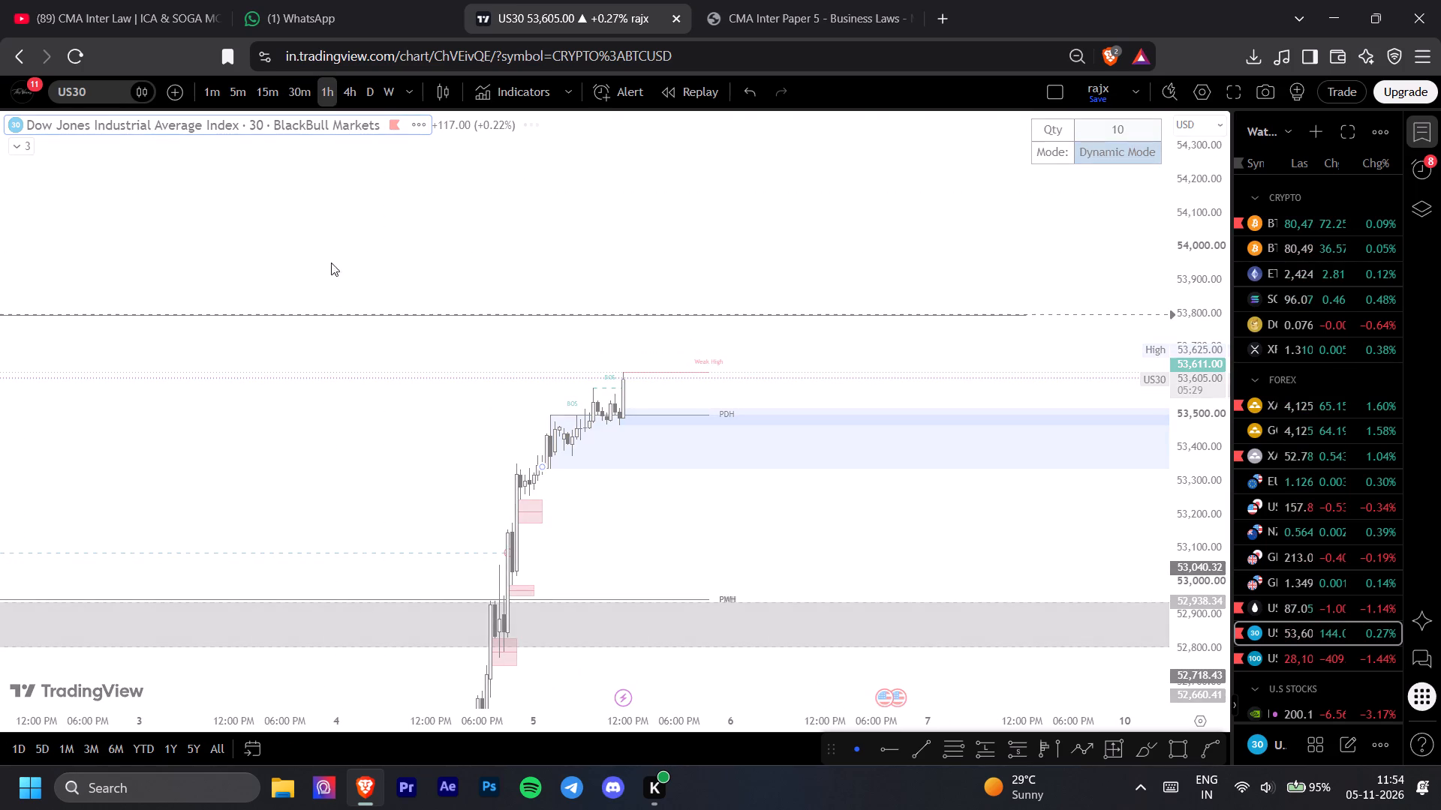
{"action": "left_click_drag", "start_coordinate": [369, 484], "coordinate": [913, 466]}
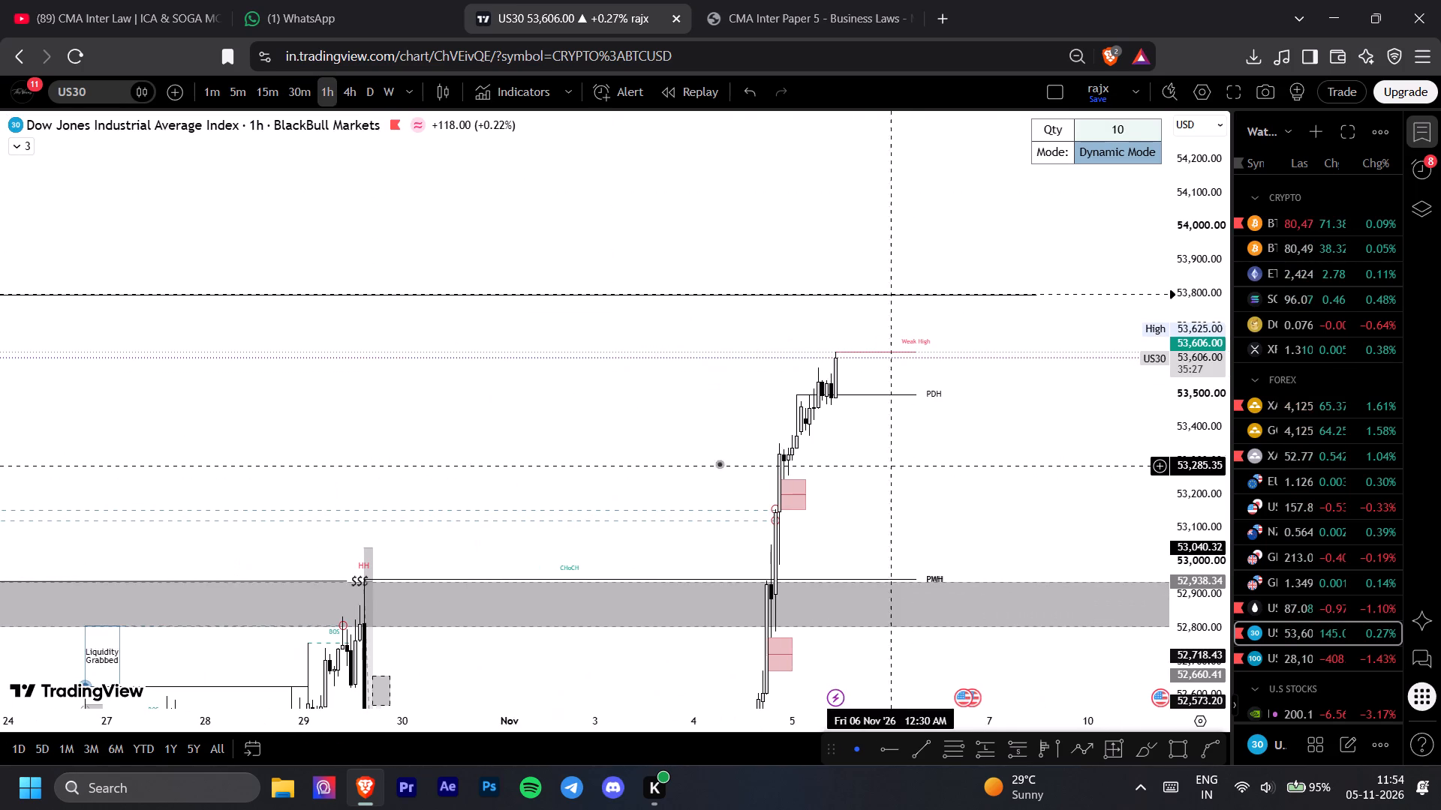
{"action": "left_click_drag", "start_coordinate": [464, 436], "coordinate": [1017, 339]}
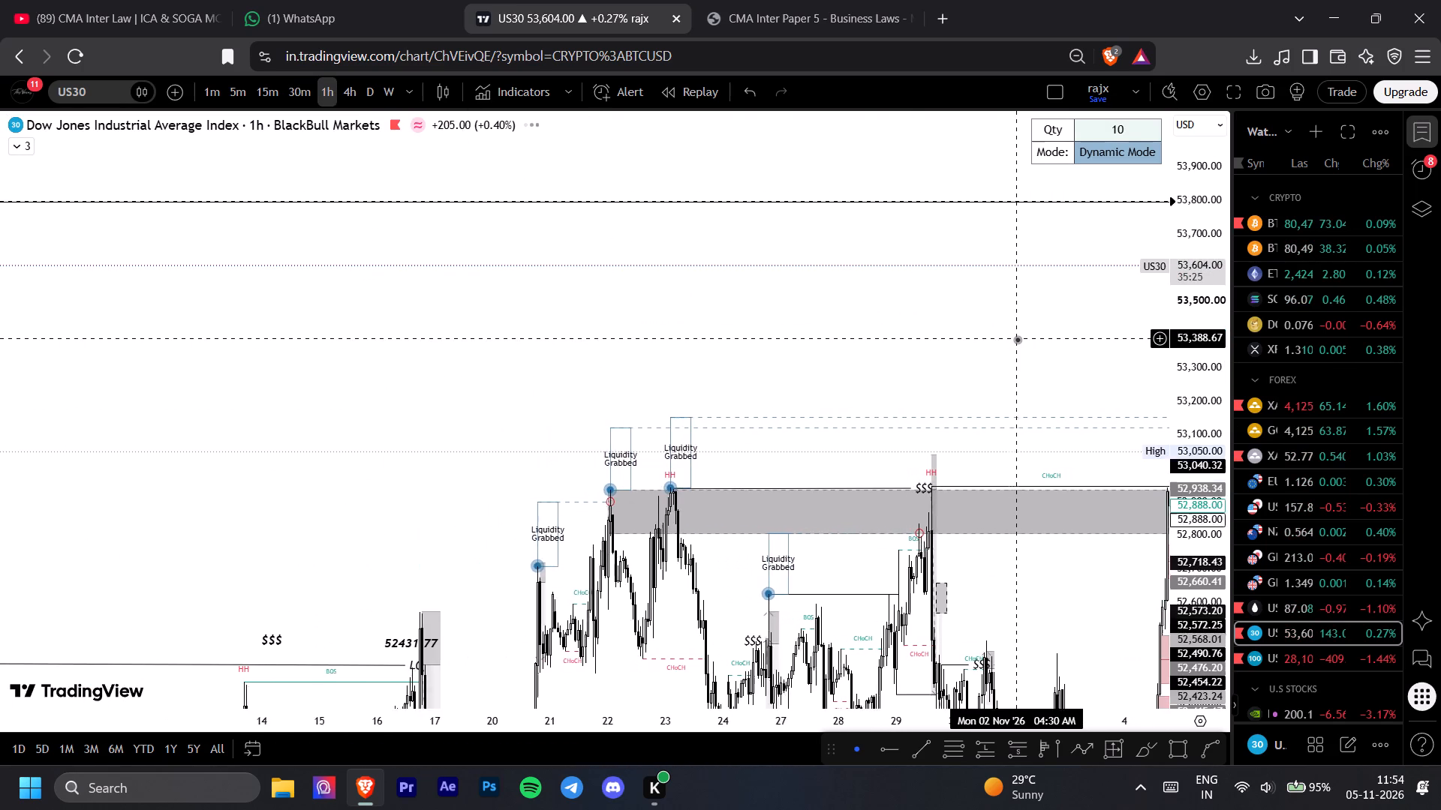
{"action": "left_click_drag", "start_coordinate": [414, 376], "coordinate": [1039, 569]}
{"action": "left_click_drag", "start_coordinate": [316, 592], "coordinate": [837, 525]}
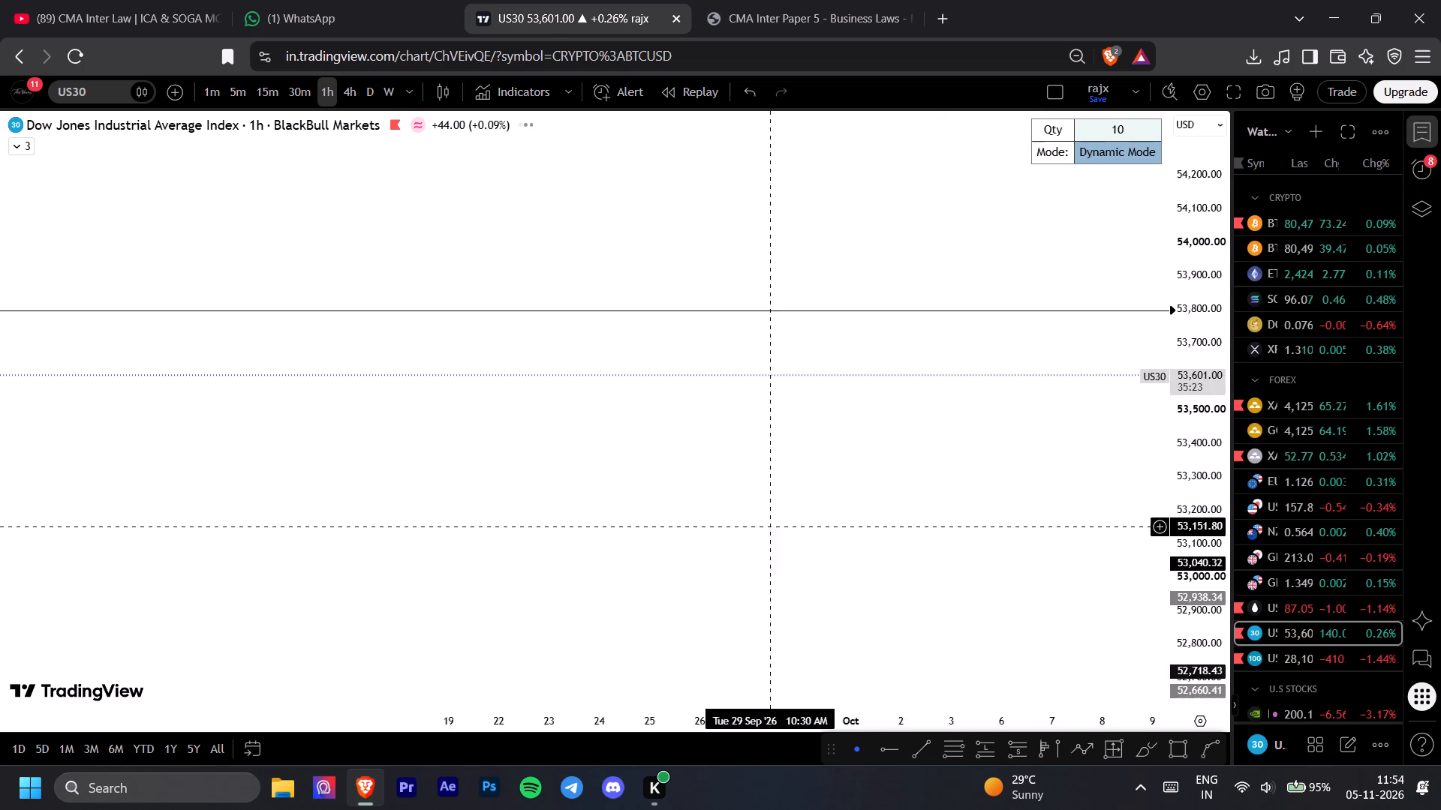
{"action": "left_click_drag", "start_coordinate": [837, 525], "coordinate": [935, 527]}
{"action": "left_click_drag", "start_coordinate": [631, 727], "coordinate": [775, 723]}
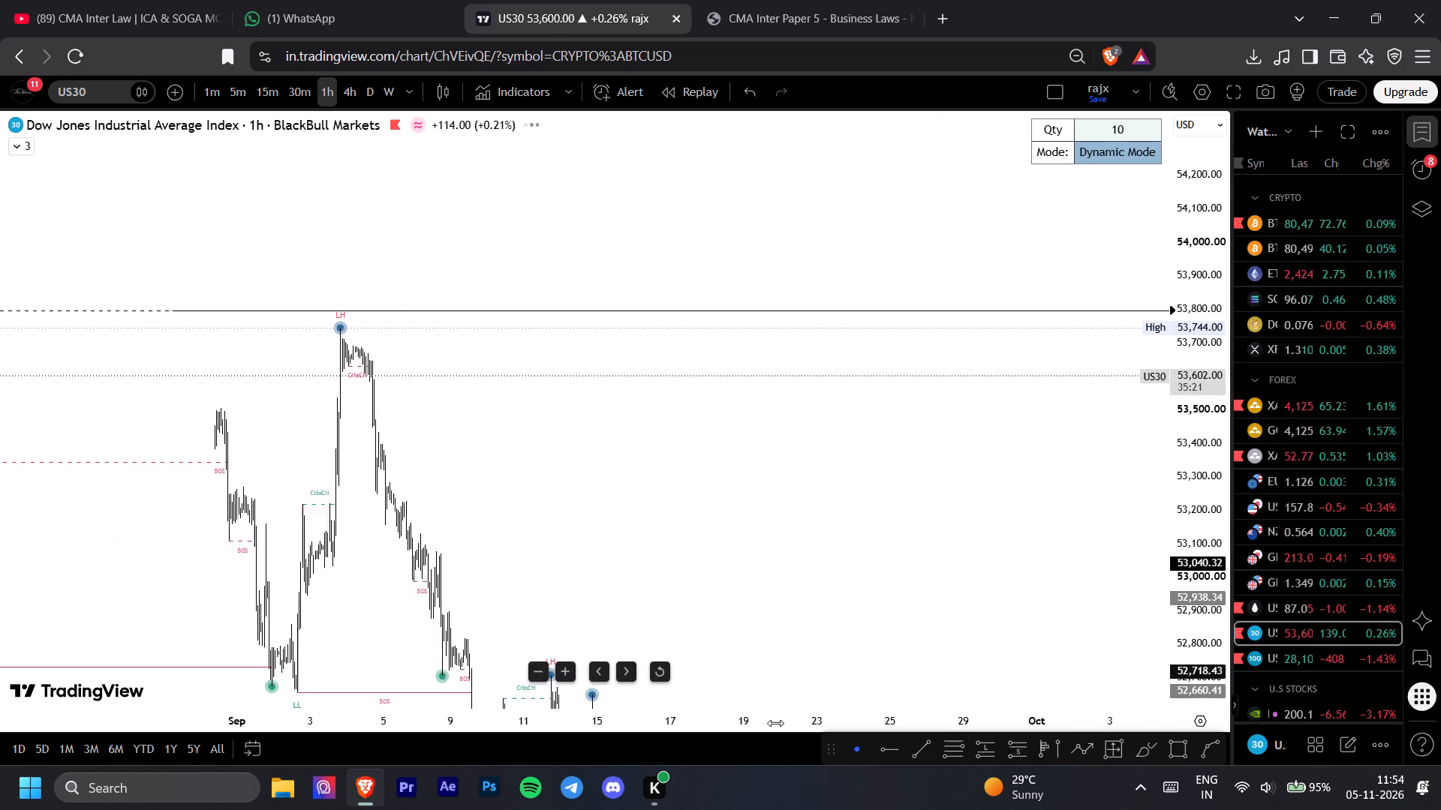
{"action": "left_click_drag", "start_coordinate": [775, 723], "coordinate": [906, 747]}
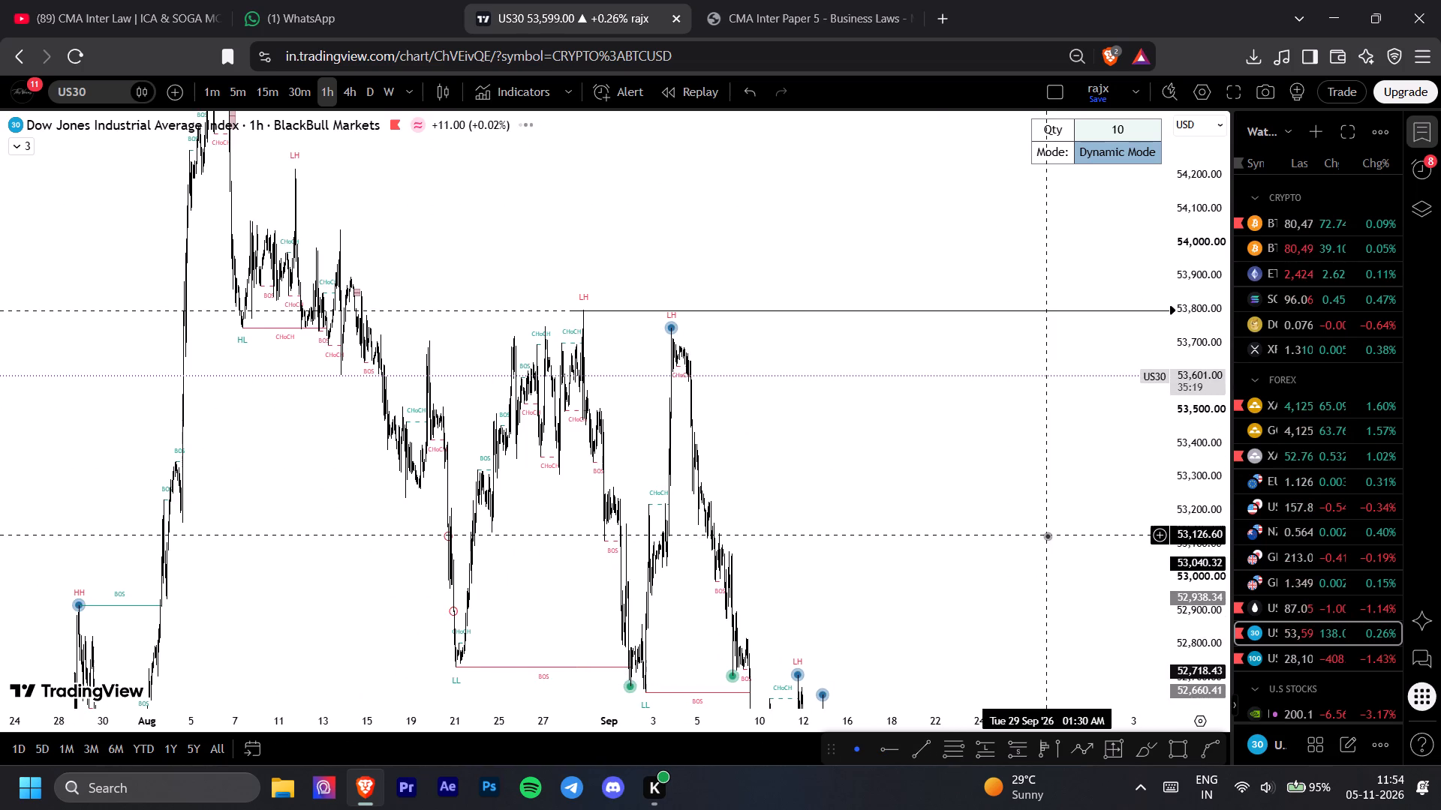
{"action": "left_click_drag", "start_coordinate": [1047, 535], "coordinate": [994, 496]}
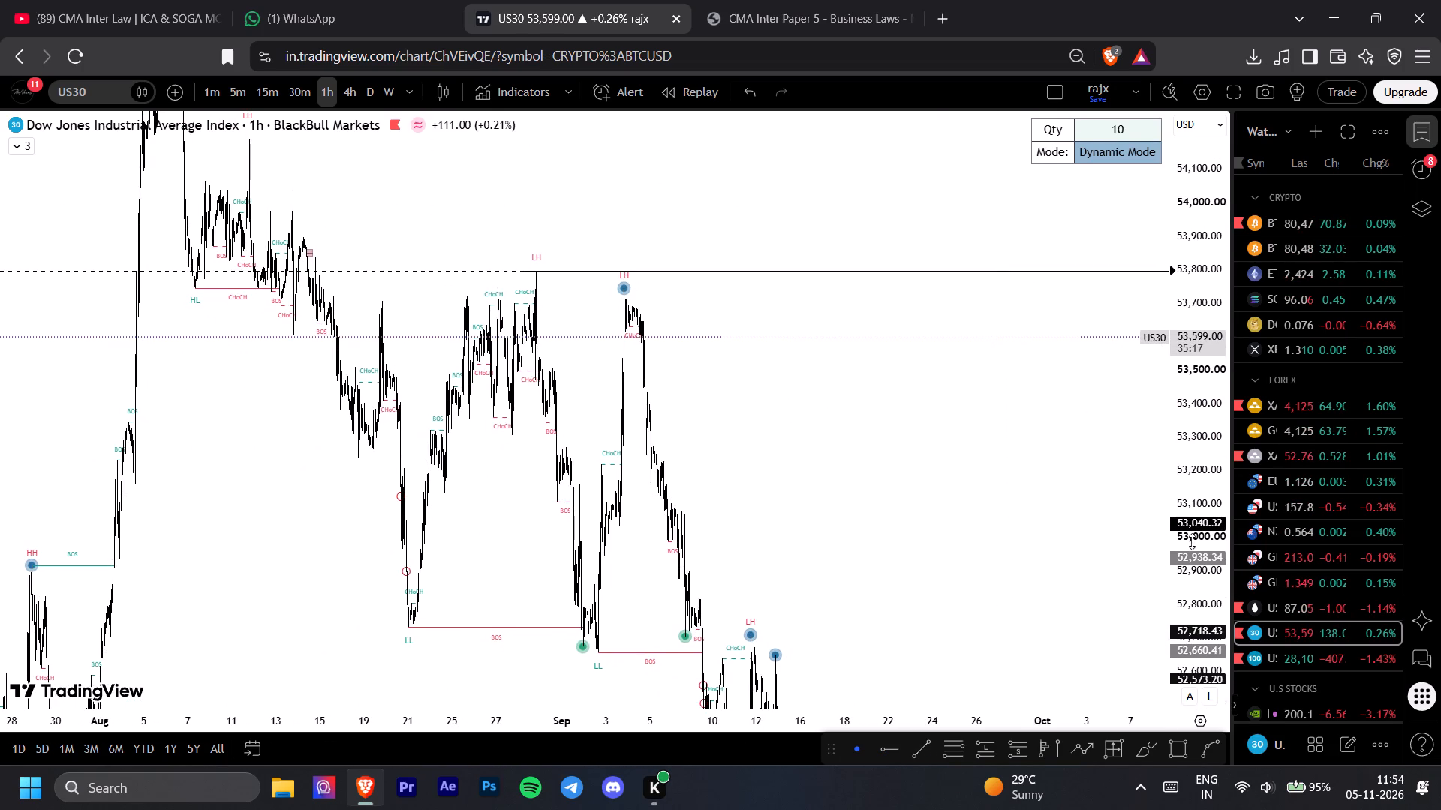
{"action": "left_click_drag", "start_coordinate": [1192, 541], "coordinate": [1189, 661]}
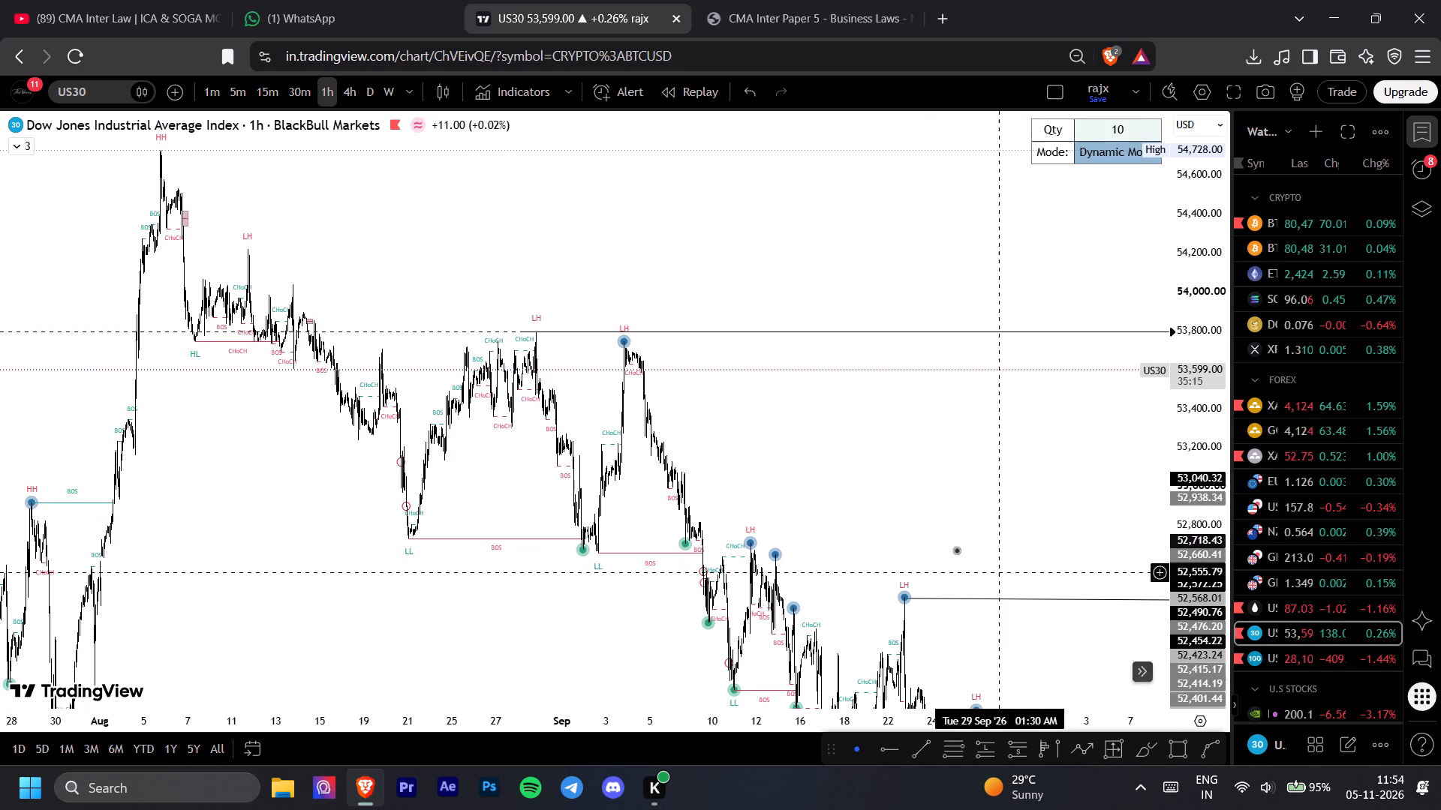
{"action": "left_click_drag", "start_coordinate": [946, 496], "coordinate": [852, 458]}
{"action": "left_click_drag", "start_coordinate": [852, 458], "coordinate": [742, 443]}
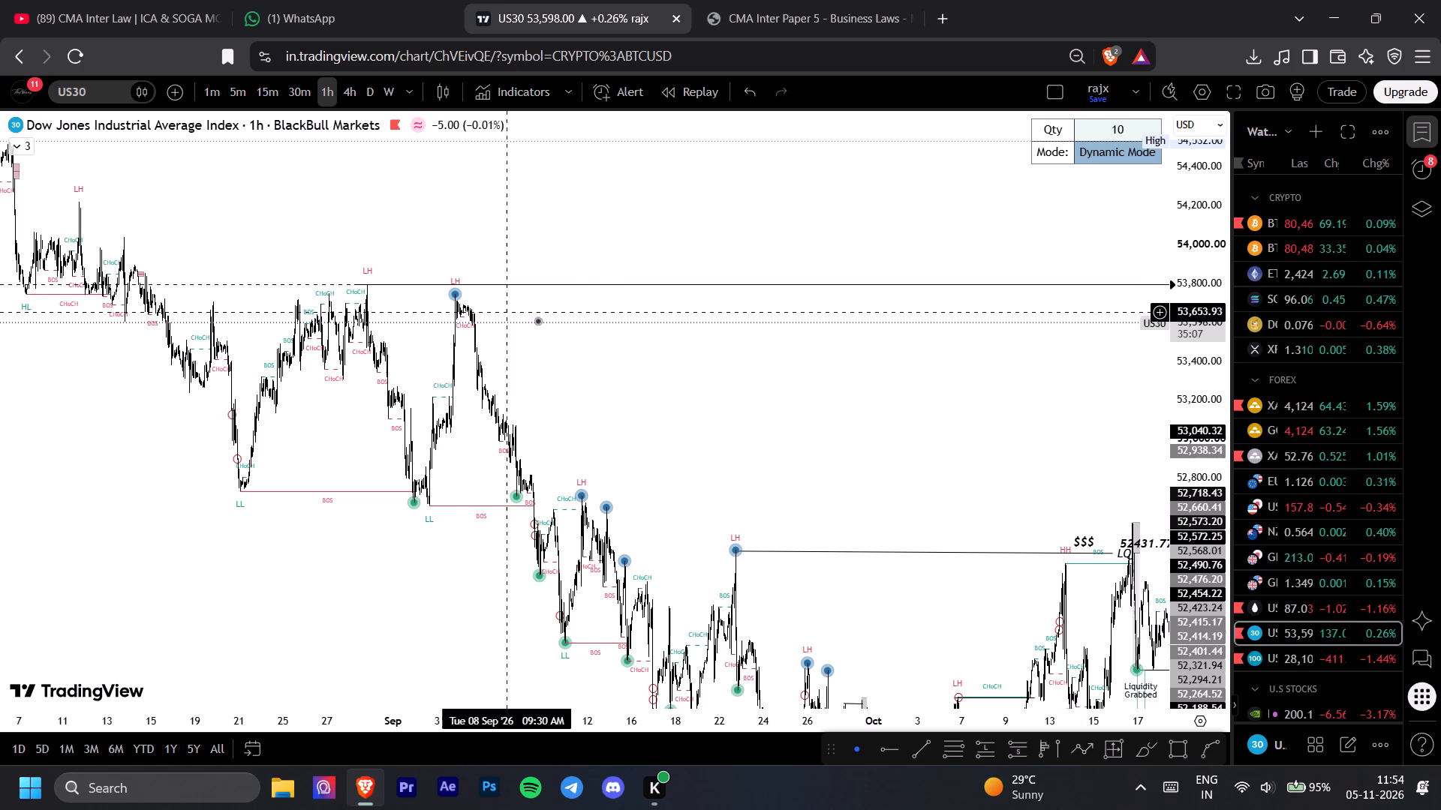
{"action": "left_click_drag", "start_coordinate": [605, 366], "coordinate": [598, 368]}
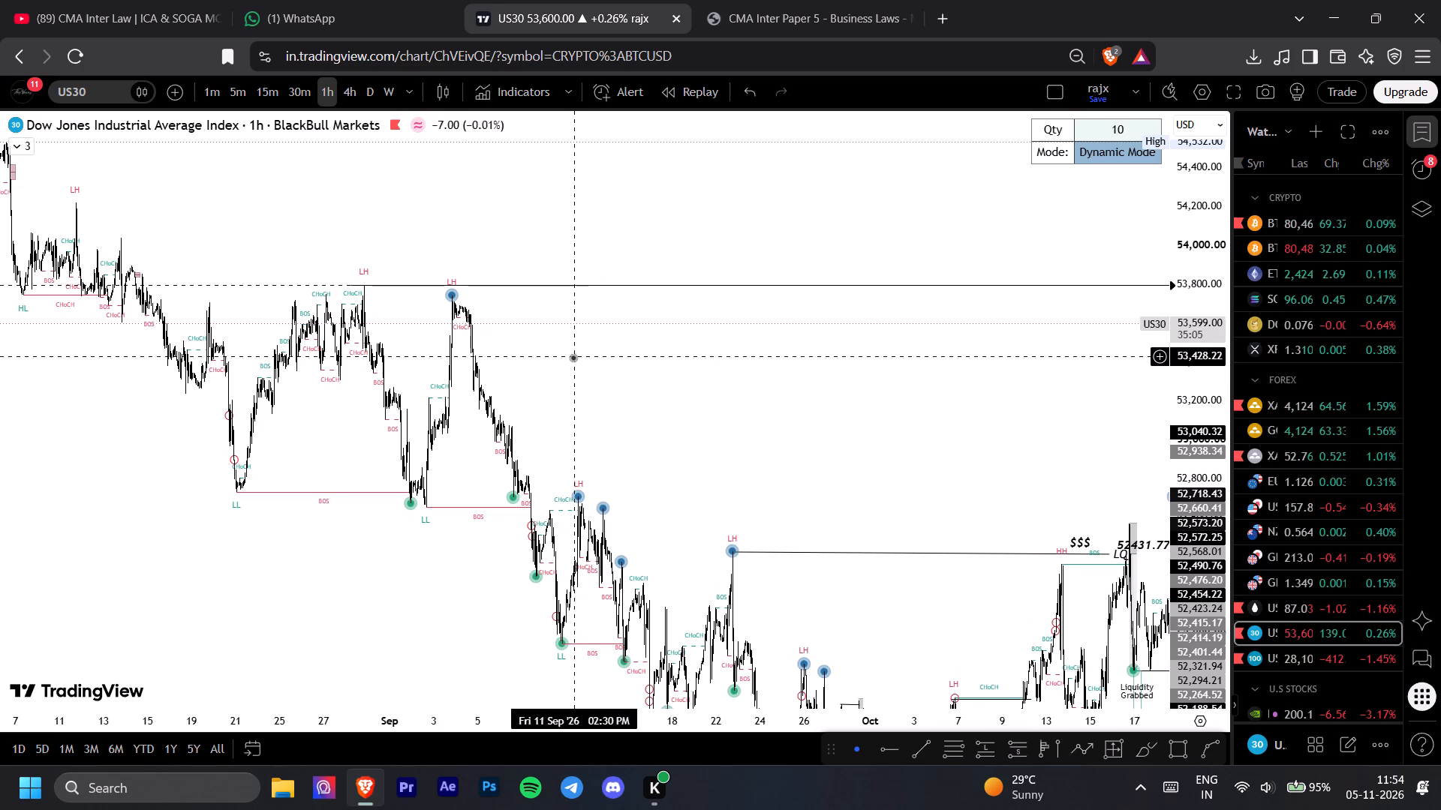
{"action": "left_click_drag", "start_coordinate": [573, 357], "coordinate": [512, 355]}
{"action": "left_click_drag", "start_coordinate": [746, 399], "coordinate": [693, 403]}
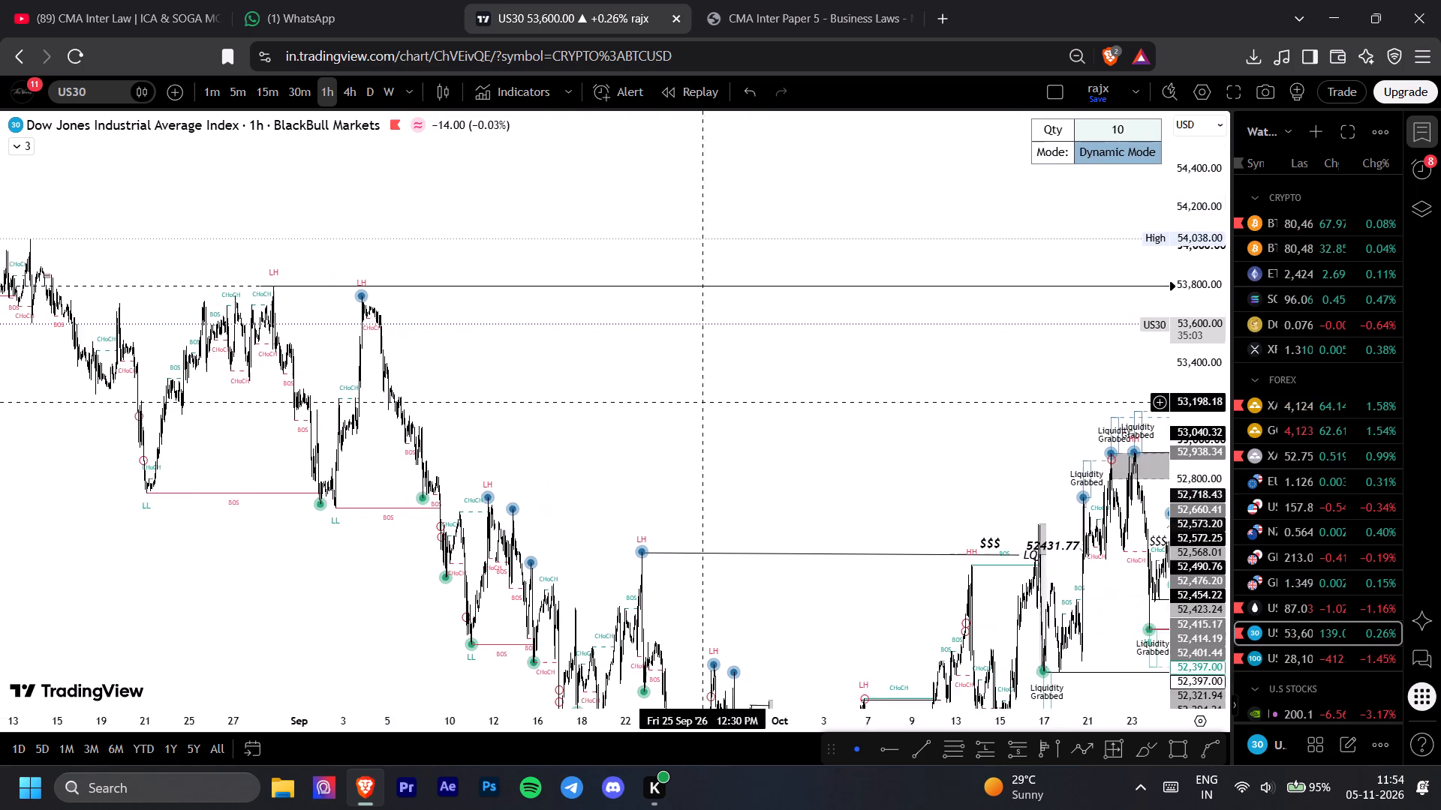
{"action": "left_click_drag", "start_coordinate": [693, 403], "coordinate": [439, 374]}
{"action": "left_click", "coordinate": [842, 352]}
{"action": "left_click_drag", "start_coordinate": [761, 368], "coordinate": [670, 358]}
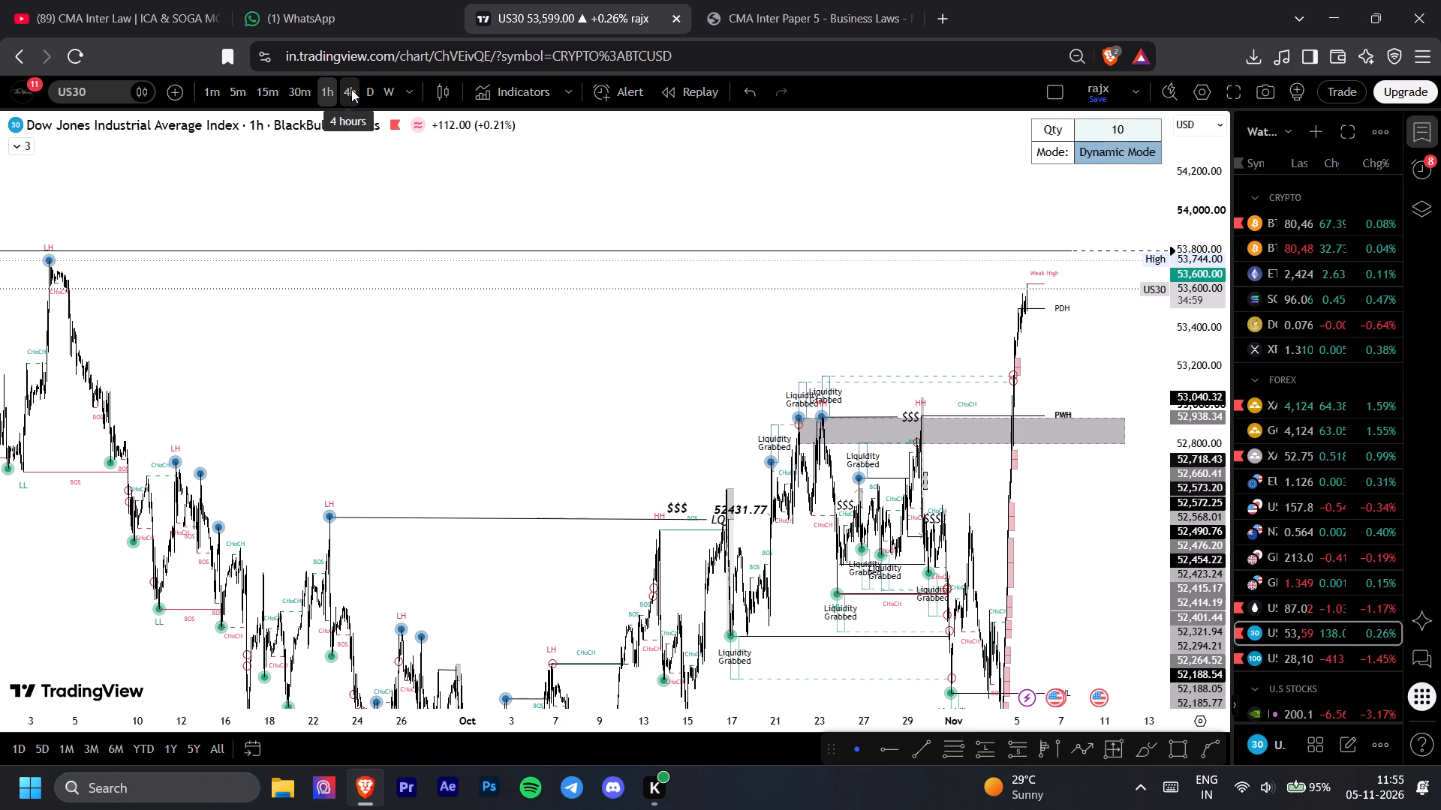
Switch the Dow Jones chart to 4 hours and examine the August–September highs and supply zone above the current price.
{"action": "left_click", "coordinate": [351, 89]}
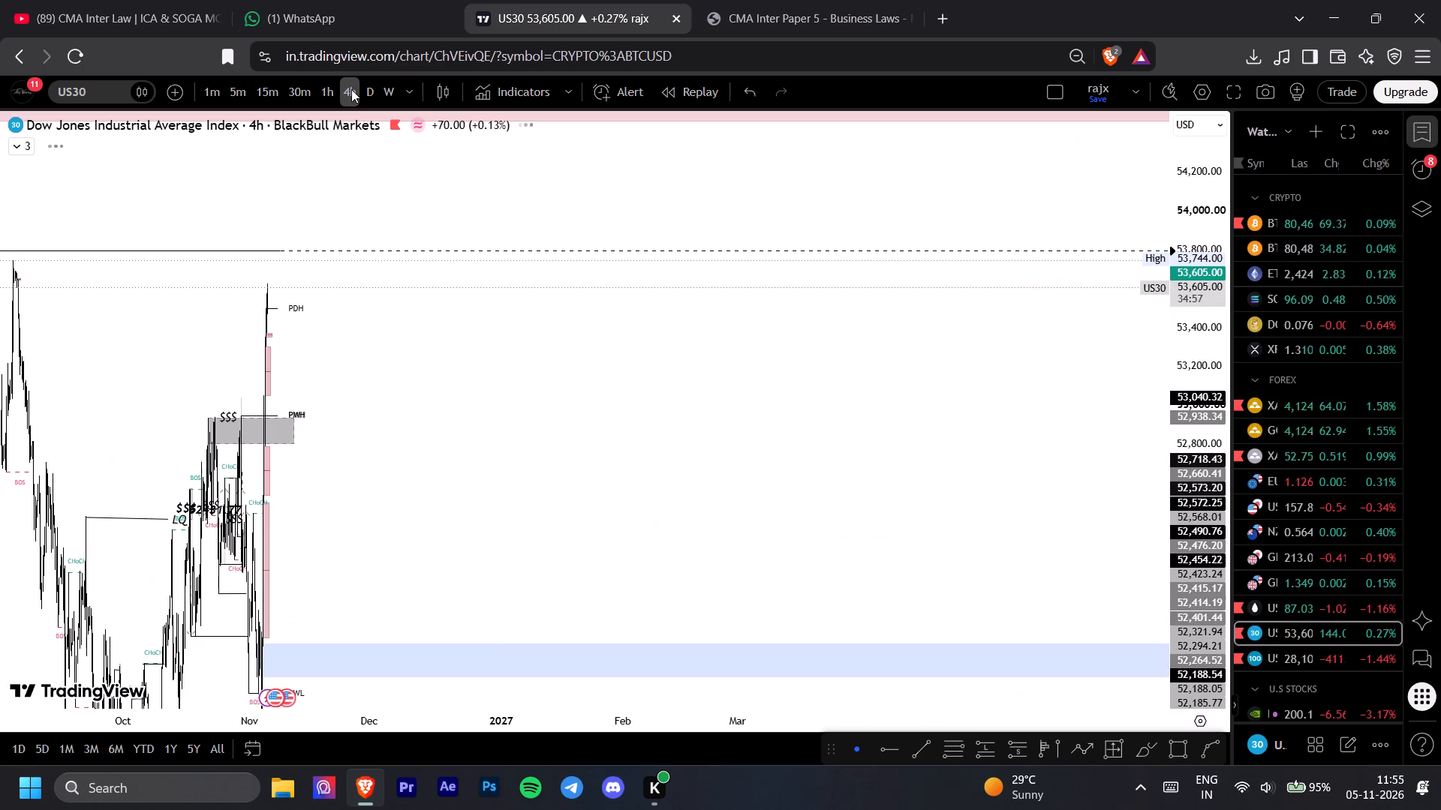
{"action": "left_click_drag", "start_coordinate": [504, 419], "coordinate": [960, 463]}
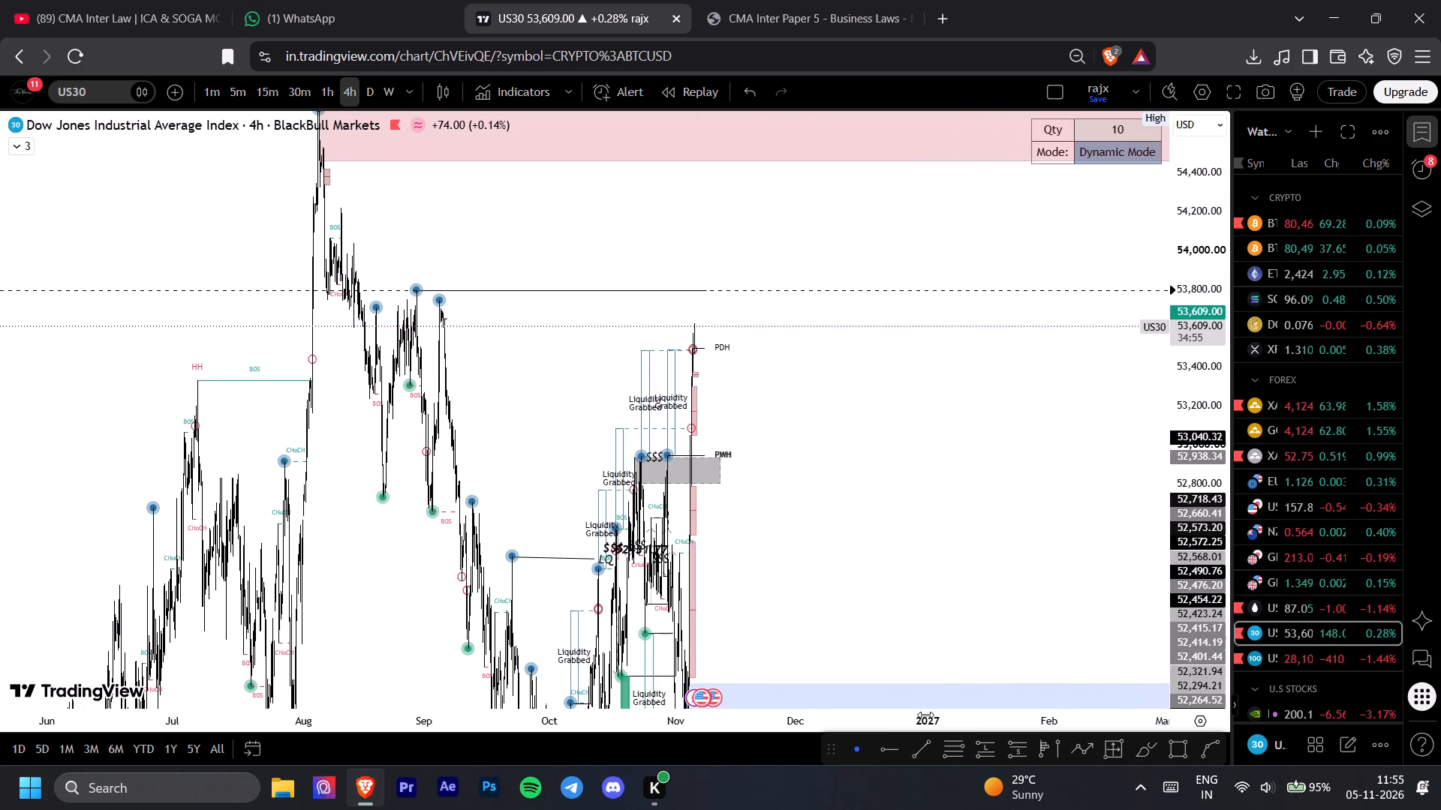
{"action": "left_click_drag", "start_coordinate": [925, 718], "coordinate": [529, 721]}
{"action": "left_click_drag", "start_coordinate": [322, 494], "coordinate": [902, 456]}
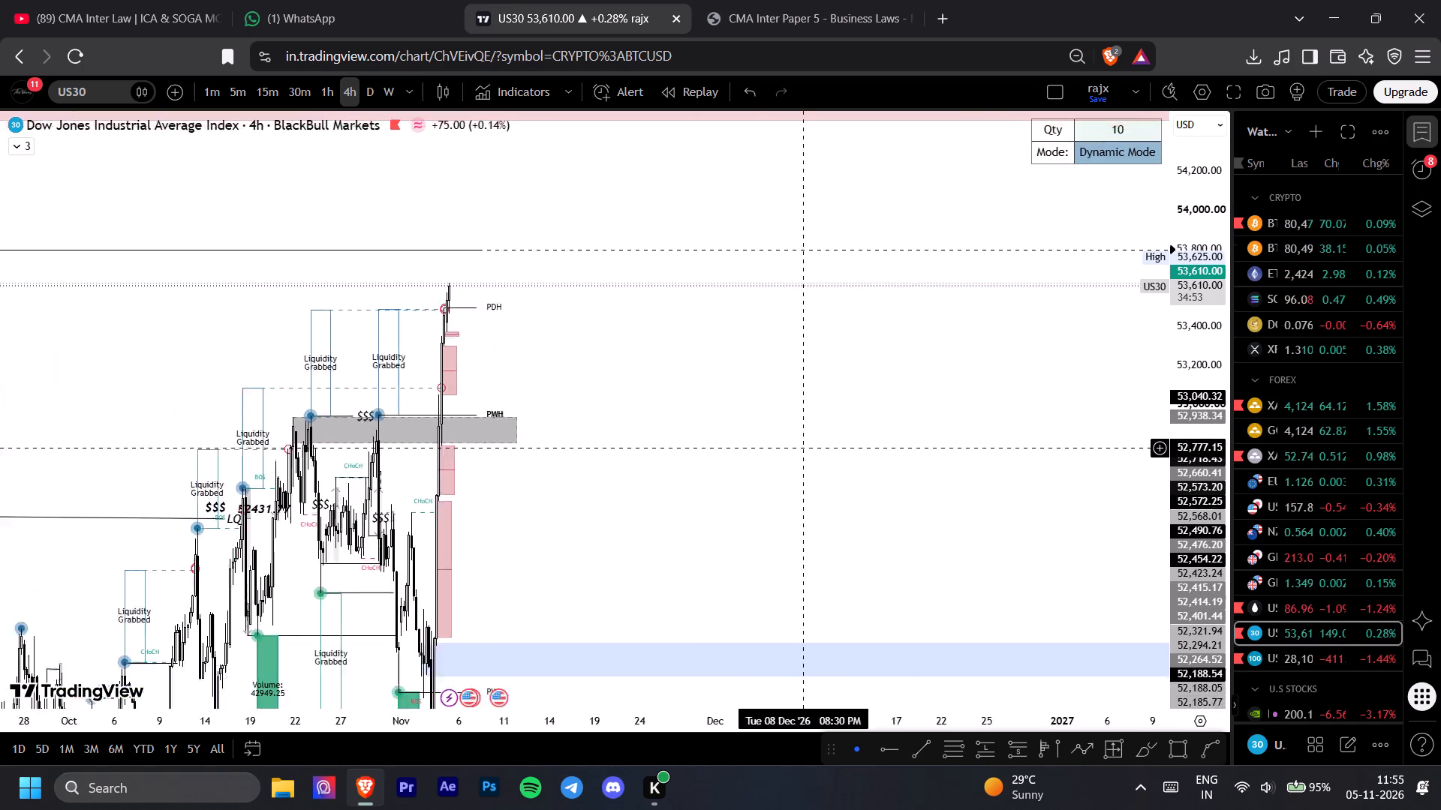
{"action": "left_click_drag", "start_coordinate": [902, 456], "coordinate": [1100, 508]}
{"action": "left_click_drag", "start_coordinate": [396, 316], "coordinate": [778, 351]}
{"action": "left_click_drag", "start_coordinate": [829, 427], "coordinate": [790, 489]}
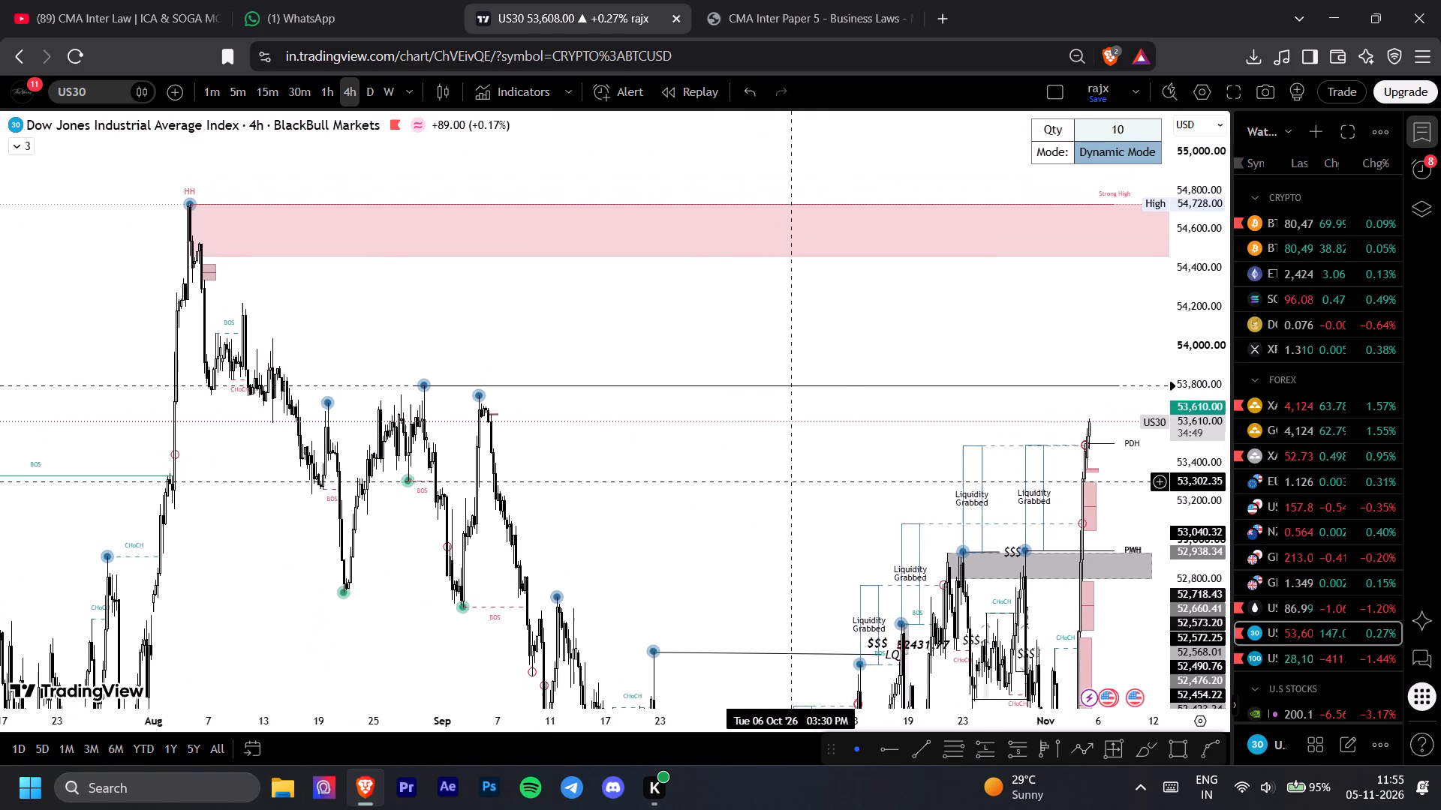
{"action": "left_click_drag", "start_coordinate": [790, 489], "coordinate": [790, 491]}
{"action": "left_click_drag", "start_coordinate": [805, 535], "coordinate": [600, 544]}
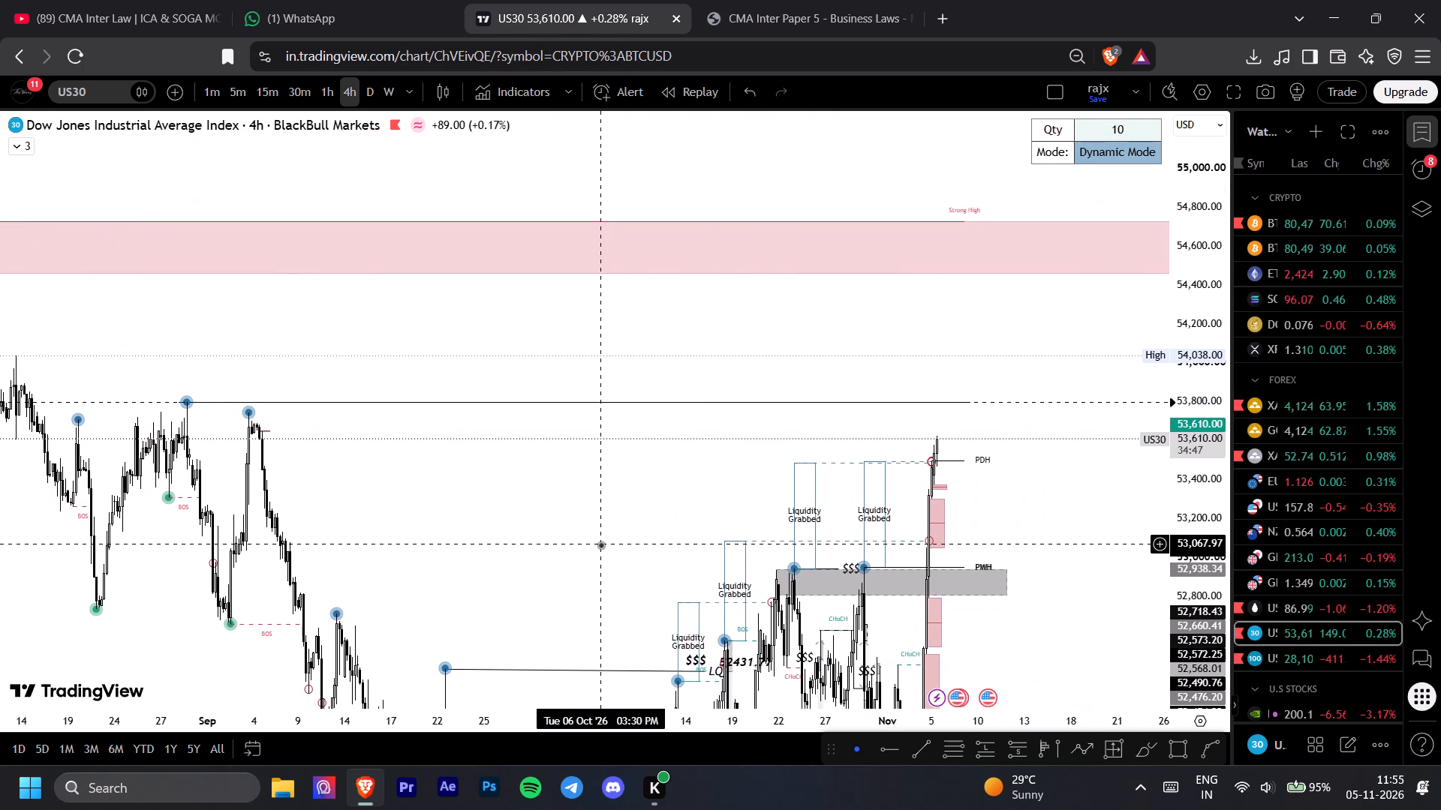
Examine the Dow Jones 4-hour rally from late October to November against the grey zone, PDH, PWH and red imbalance boxes.
{"action": "left_click_drag", "start_coordinate": [729, 574], "coordinate": [573, 501]}
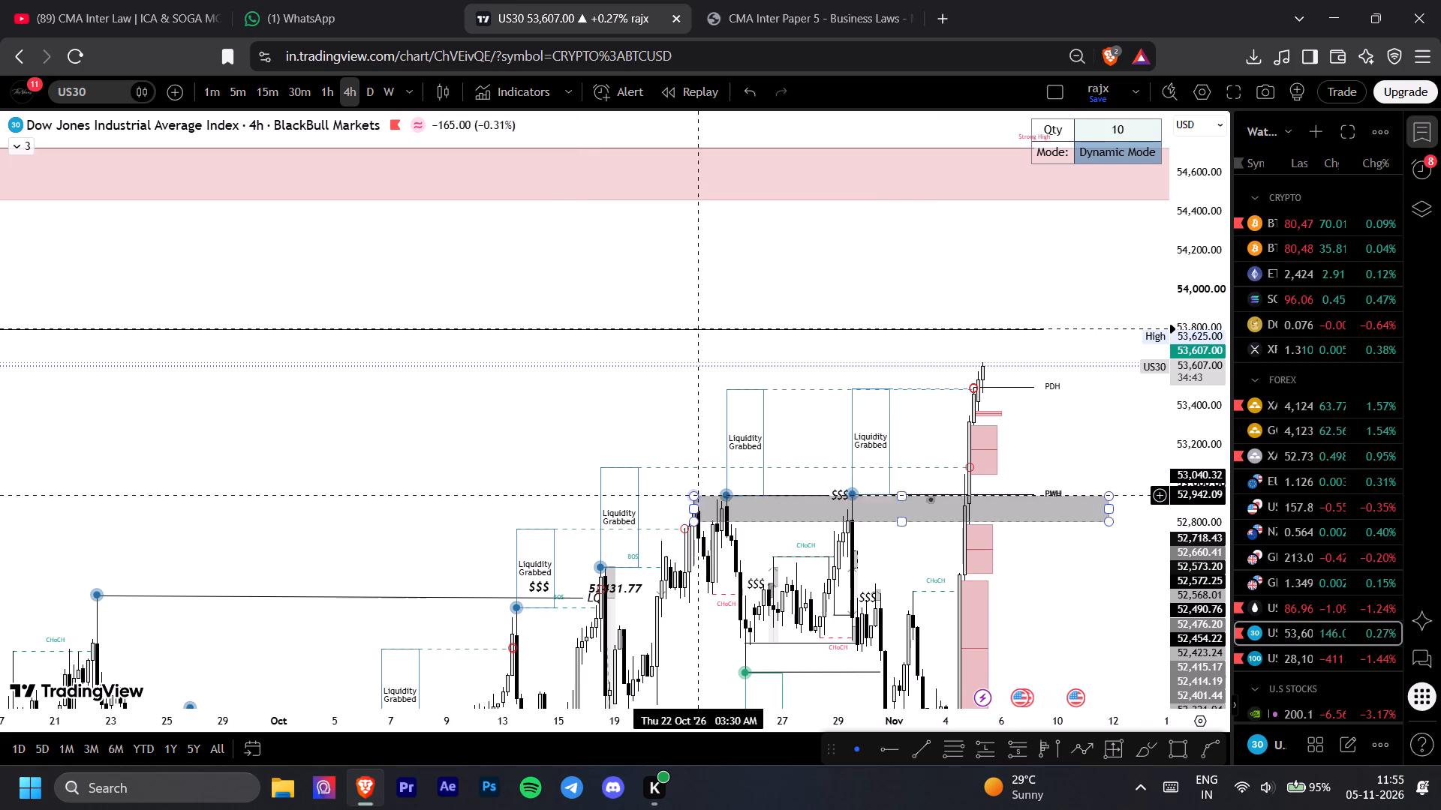
{"action": "left_click_drag", "start_coordinate": [1064, 448], "coordinate": [615, 424]}
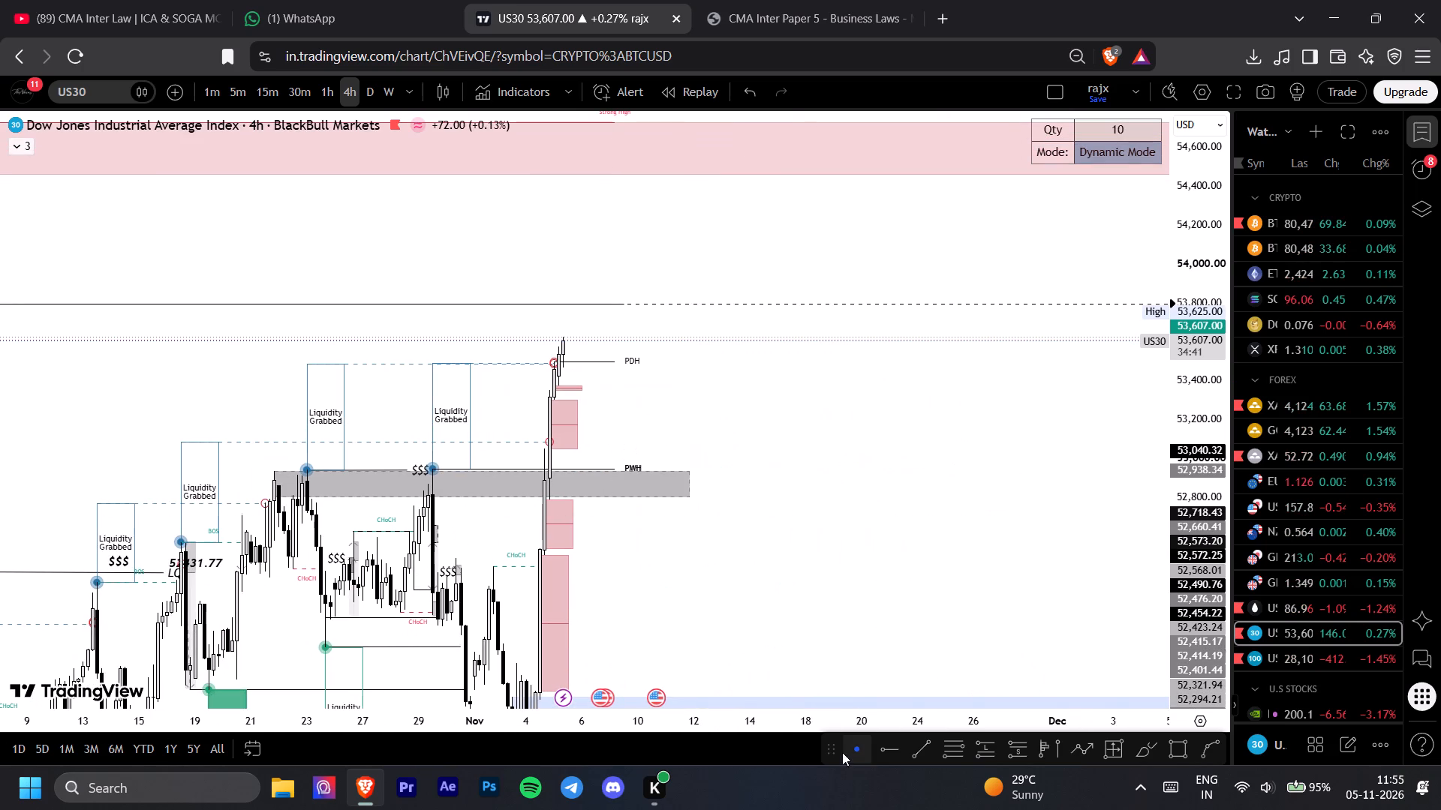
{"action": "left_click_drag", "start_coordinate": [860, 718], "coordinate": [350, 694]}
{"action": "left_click_drag", "start_coordinate": [308, 557], "coordinate": [317, 556]}
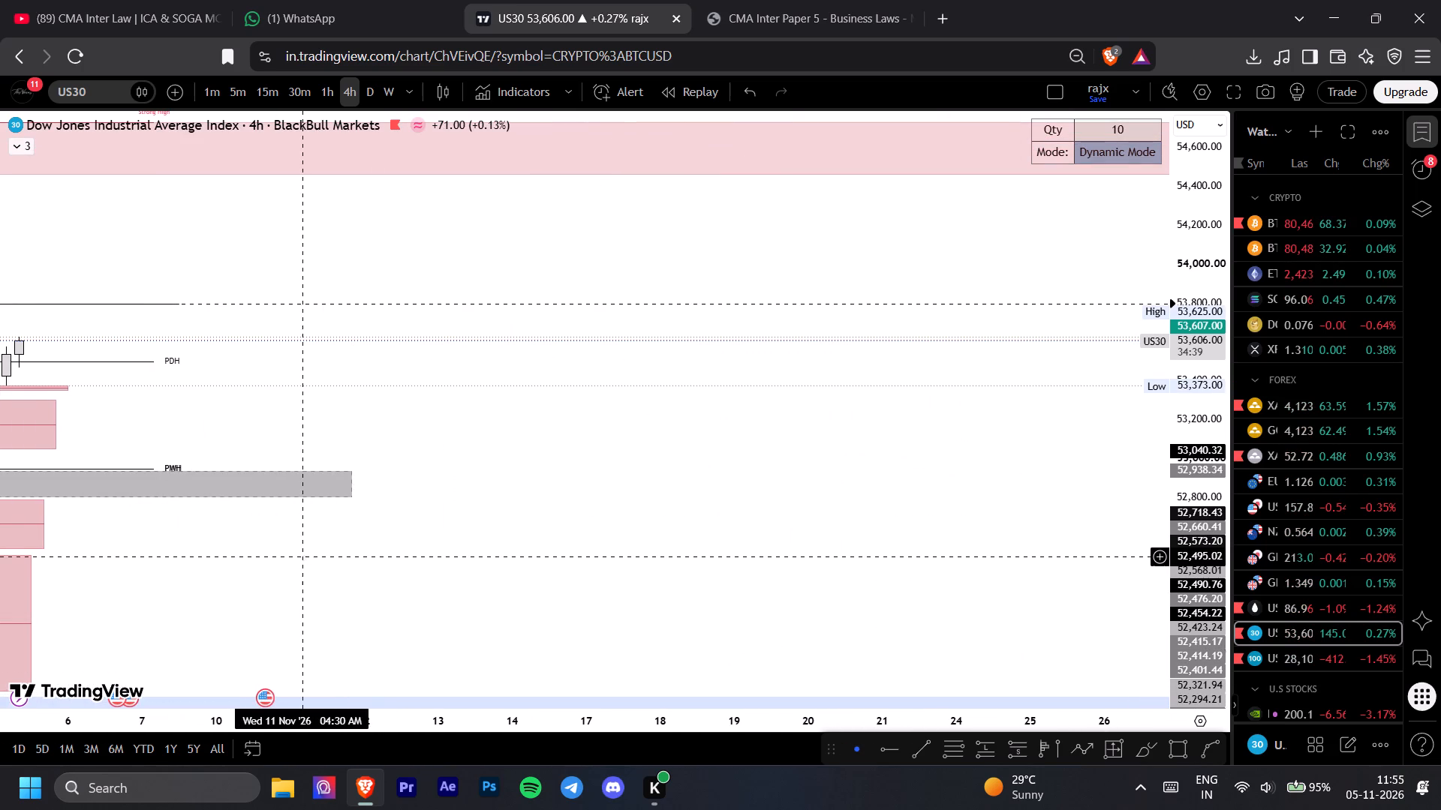
{"action": "left_click_drag", "start_coordinate": [317, 556], "coordinate": [1046, 555]}
{"action": "left_click_drag", "start_coordinate": [1220, 622], "coordinate": [1148, 484]}
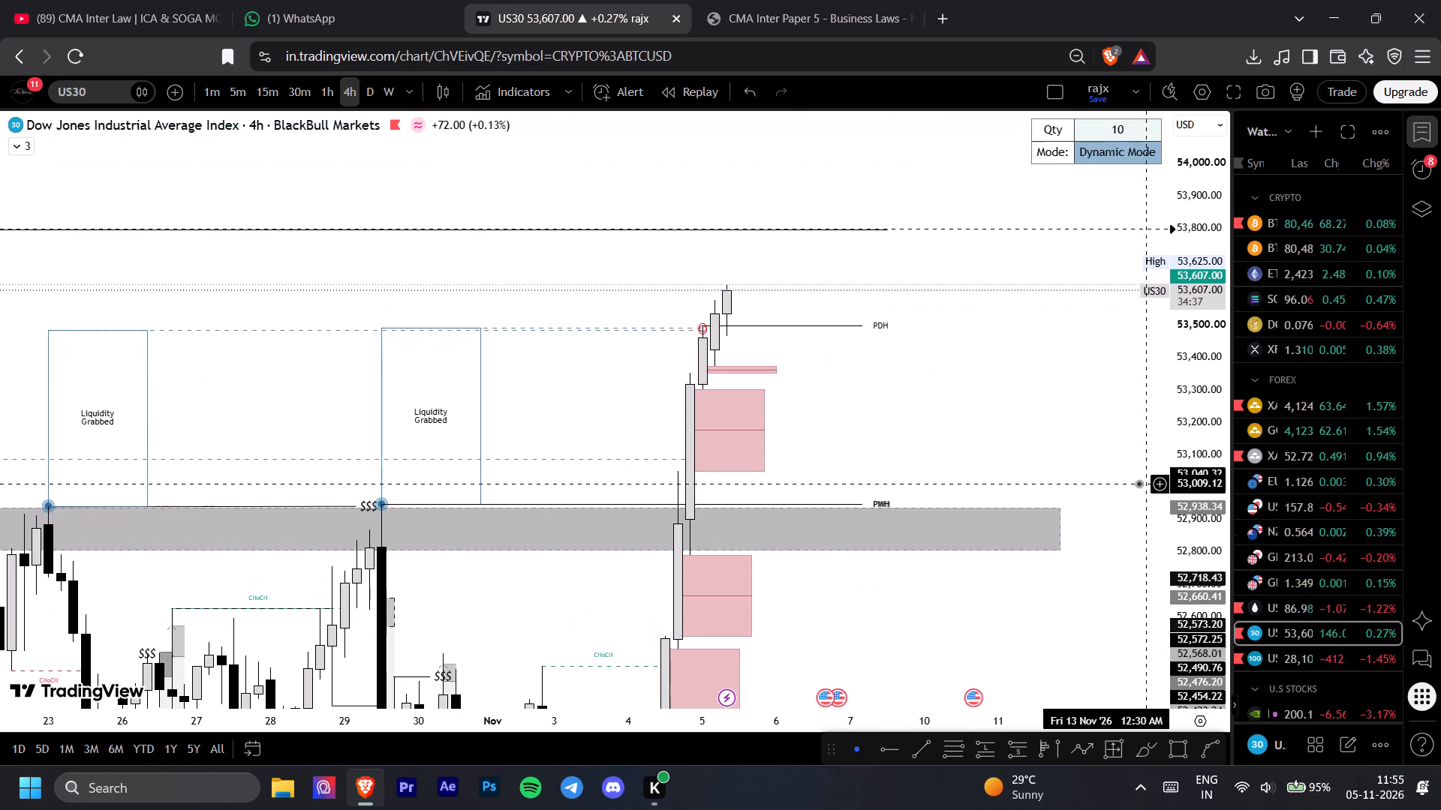
{"action": "left_click_drag", "start_coordinate": [1038, 428], "coordinate": [928, 400]}
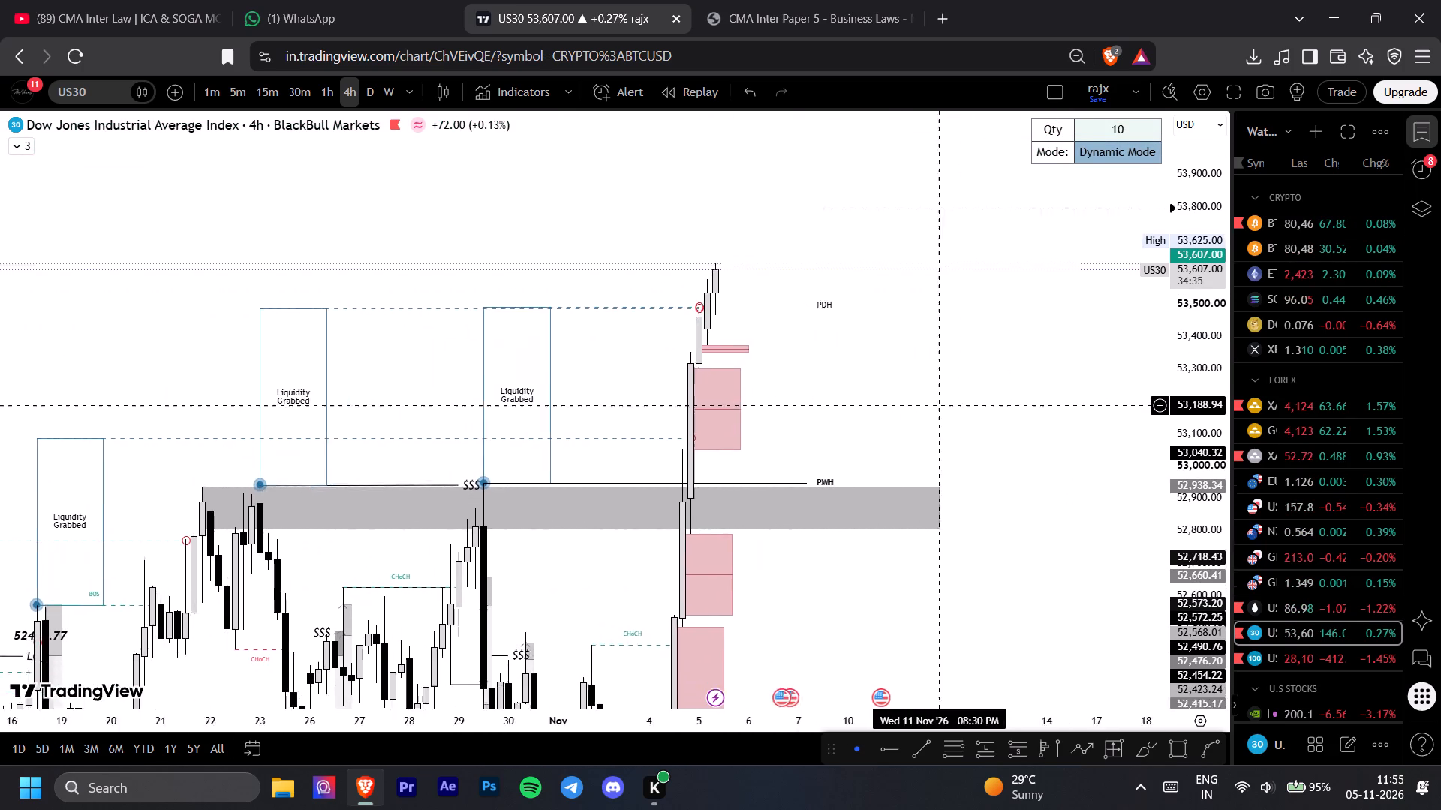
{"action": "left_click_drag", "start_coordinate": [928, 400], "coordinate": [850, 324]}
{"action": "left_click_drag", "start_coordinate": [970, 522], "coordinate": [956, 433]}
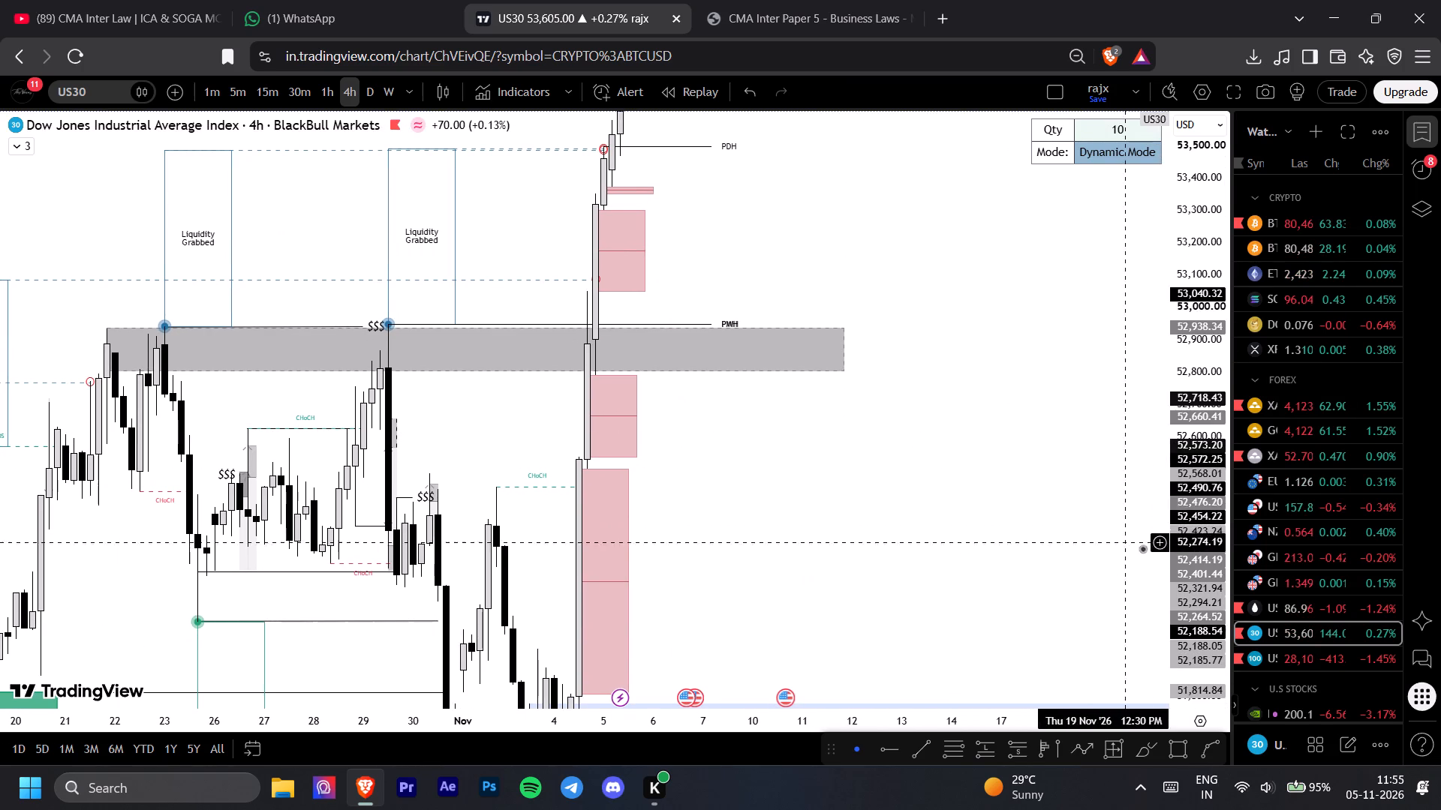
{"action": "left_click_drag", "start_coordinate": [1189, 565], "coordinate": [1175, 659]}
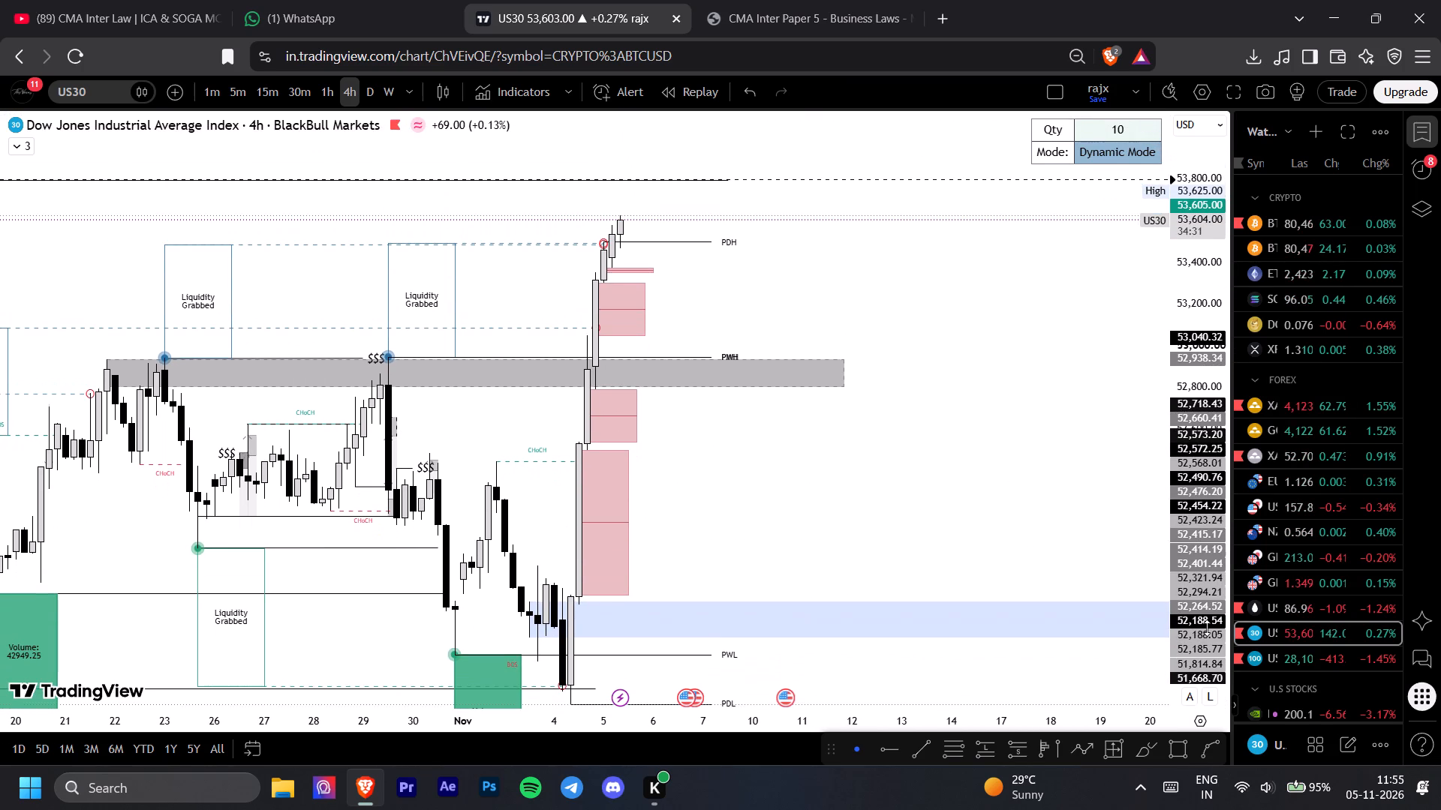
{"action": "left_click_drag", "start_coordinate": [1213, 567], "coordinate": [1207, 527]}
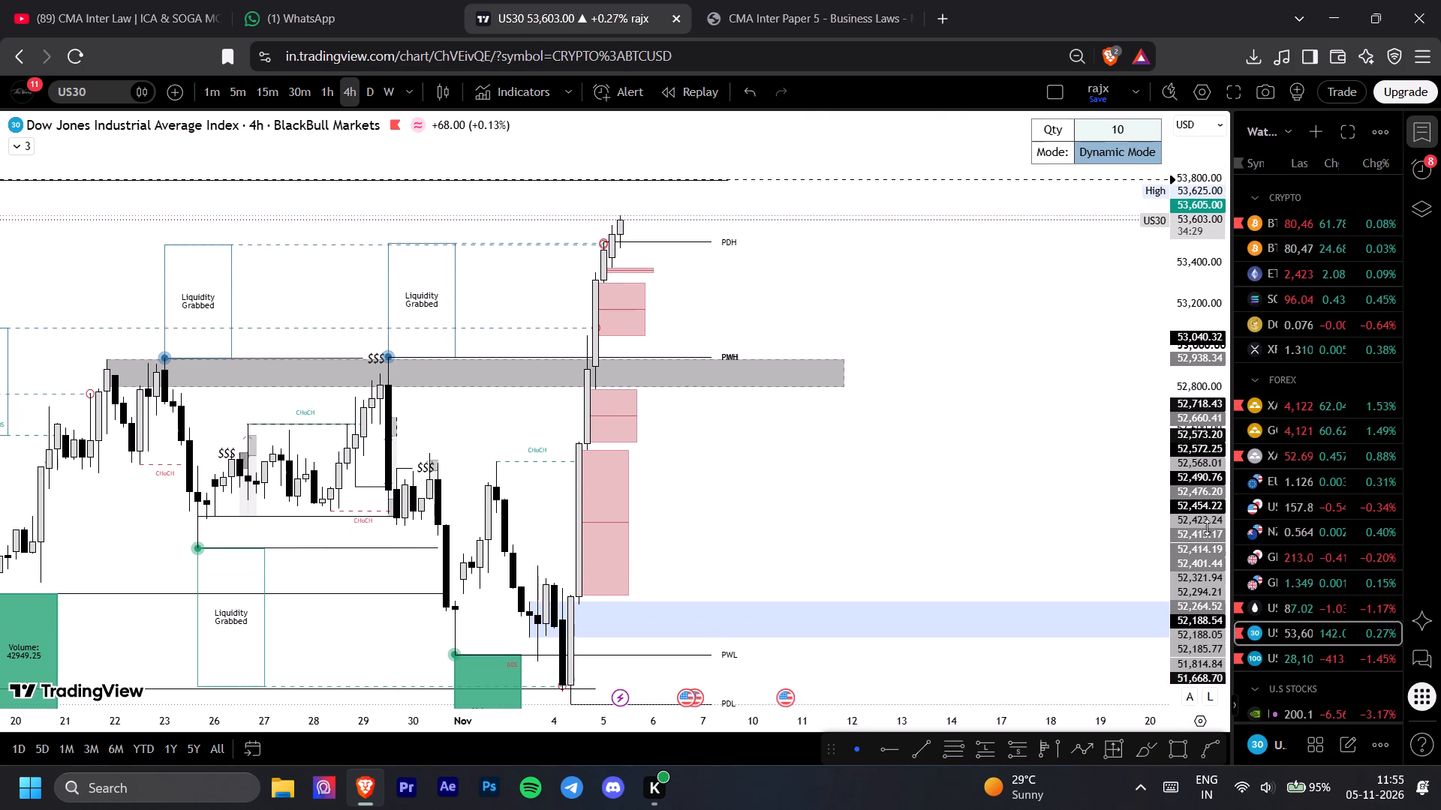
{"action": "left_click_drag", "start_coordinate": [1207, 527], "coordinate": [1202, 468]}
{"action": "left_click_drag", "start_coordinate": [1014, 471], "coordinate": [1066, 617]}
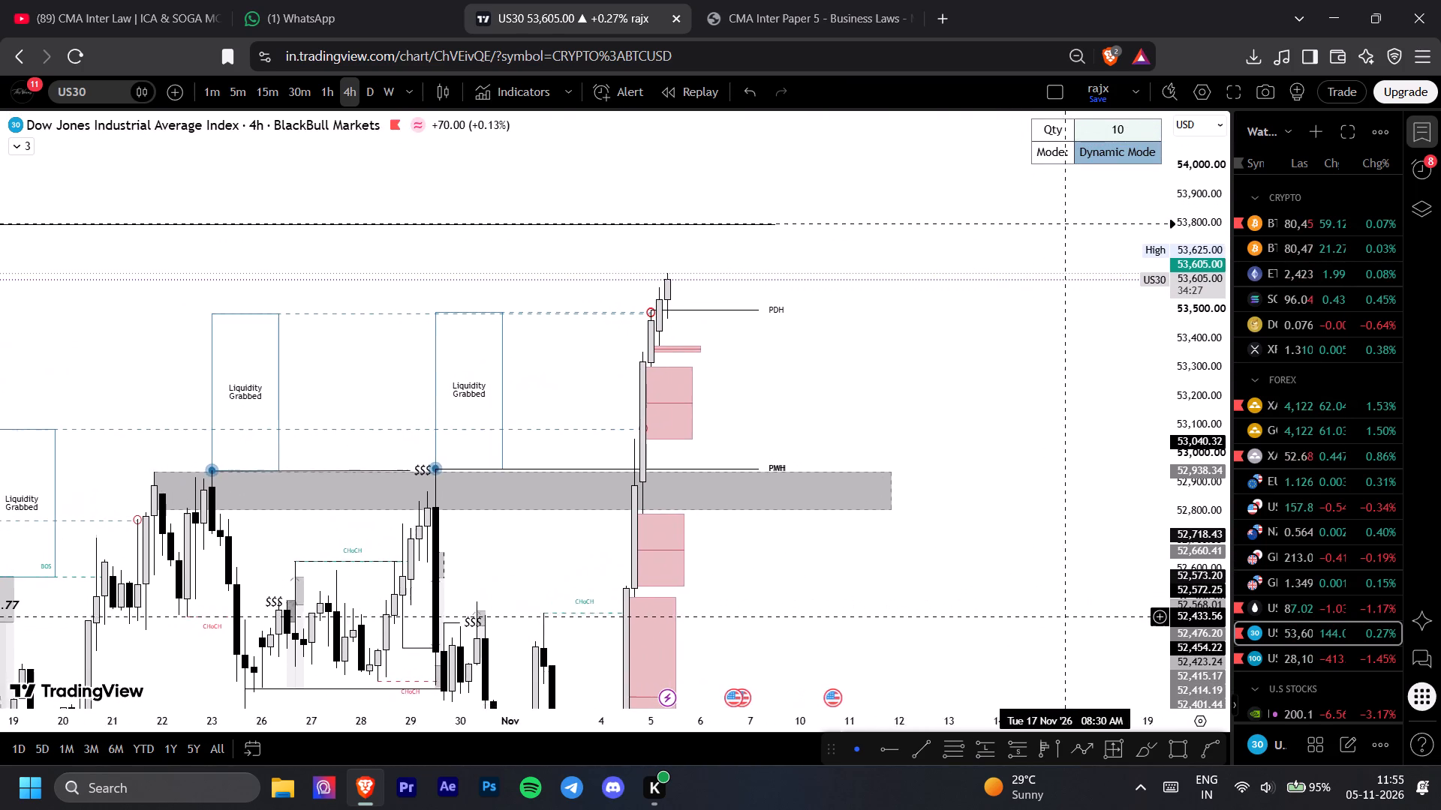
{"action": "left_click_drag", "start_coordinate": [1066, 617], "coordinate": [1097, 609]}
{"action": "left_click_drag", "start_coordinate": [1202, 562], "coordinate": [1201, 600]}
{"action": "left_click_drag", "start_coordinate": [1039, 574], "coordinate": [1039, 548]}
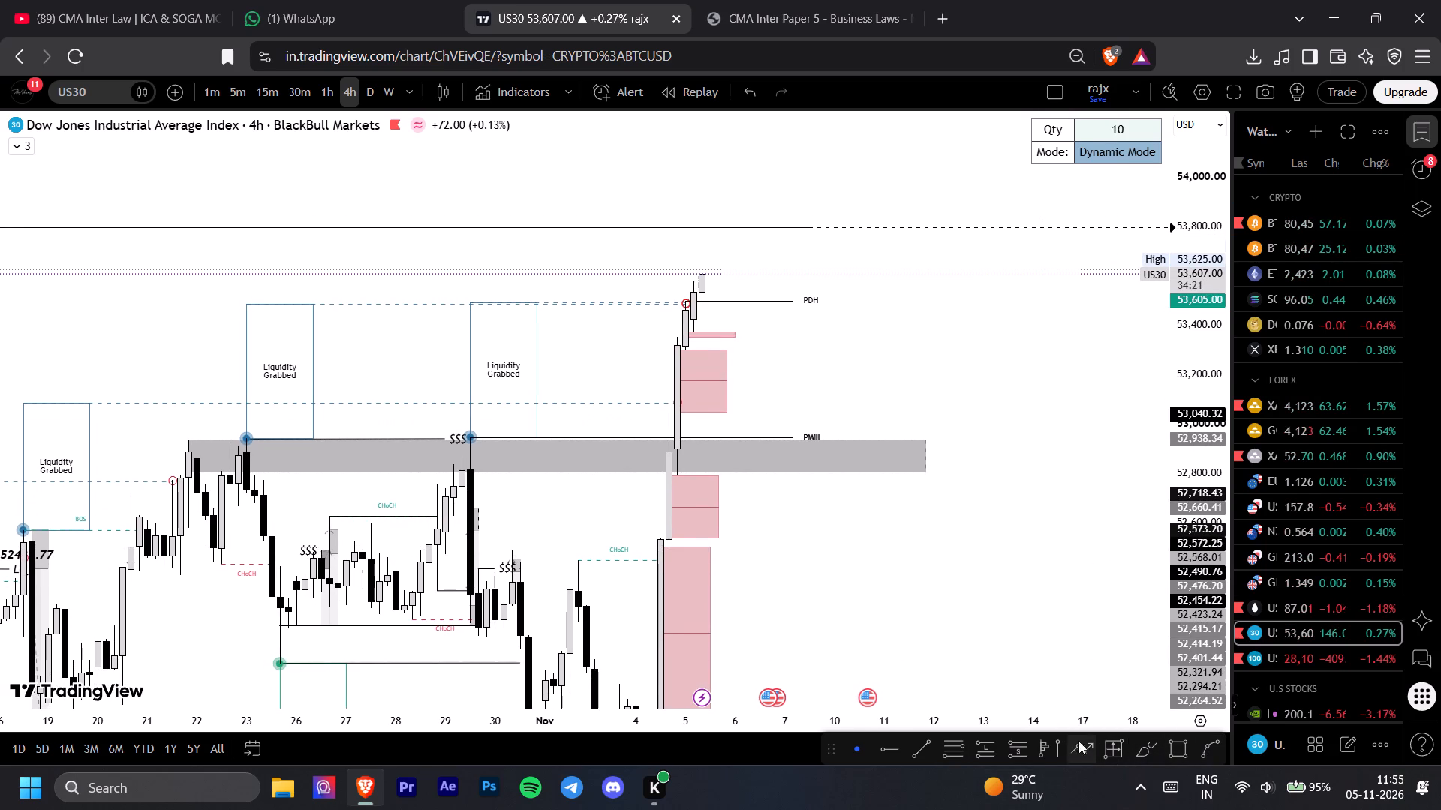
Draw a curve from about 53,750 above the latest candle, over the 53,796.89 alert line, down to about 52,852 in the grey zone.
{"action": "left_click", "coordinate": [1208, 754]}
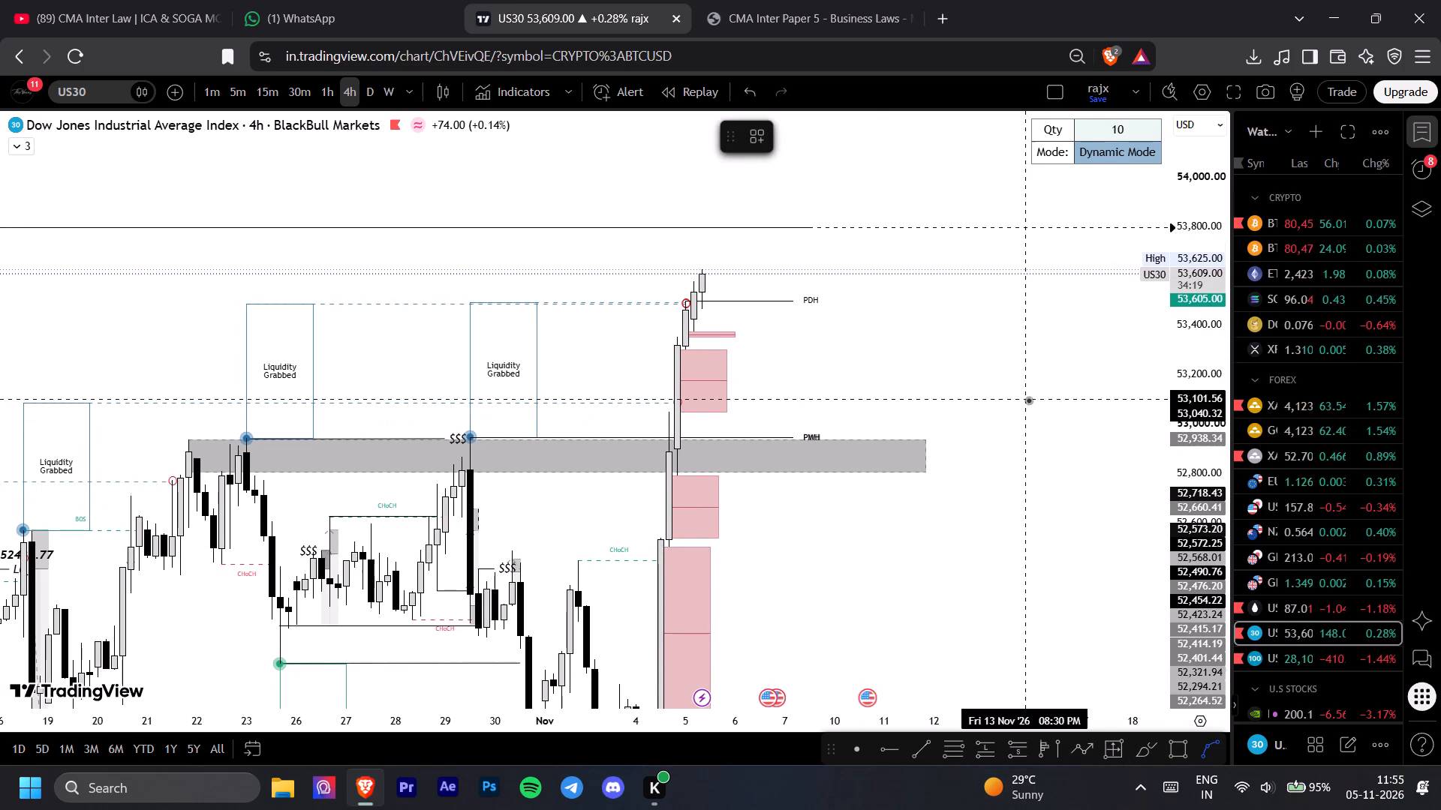
{"action": "left_click_drag", "start_coordinate": [721, 239], "coordinate": [852, 226]}
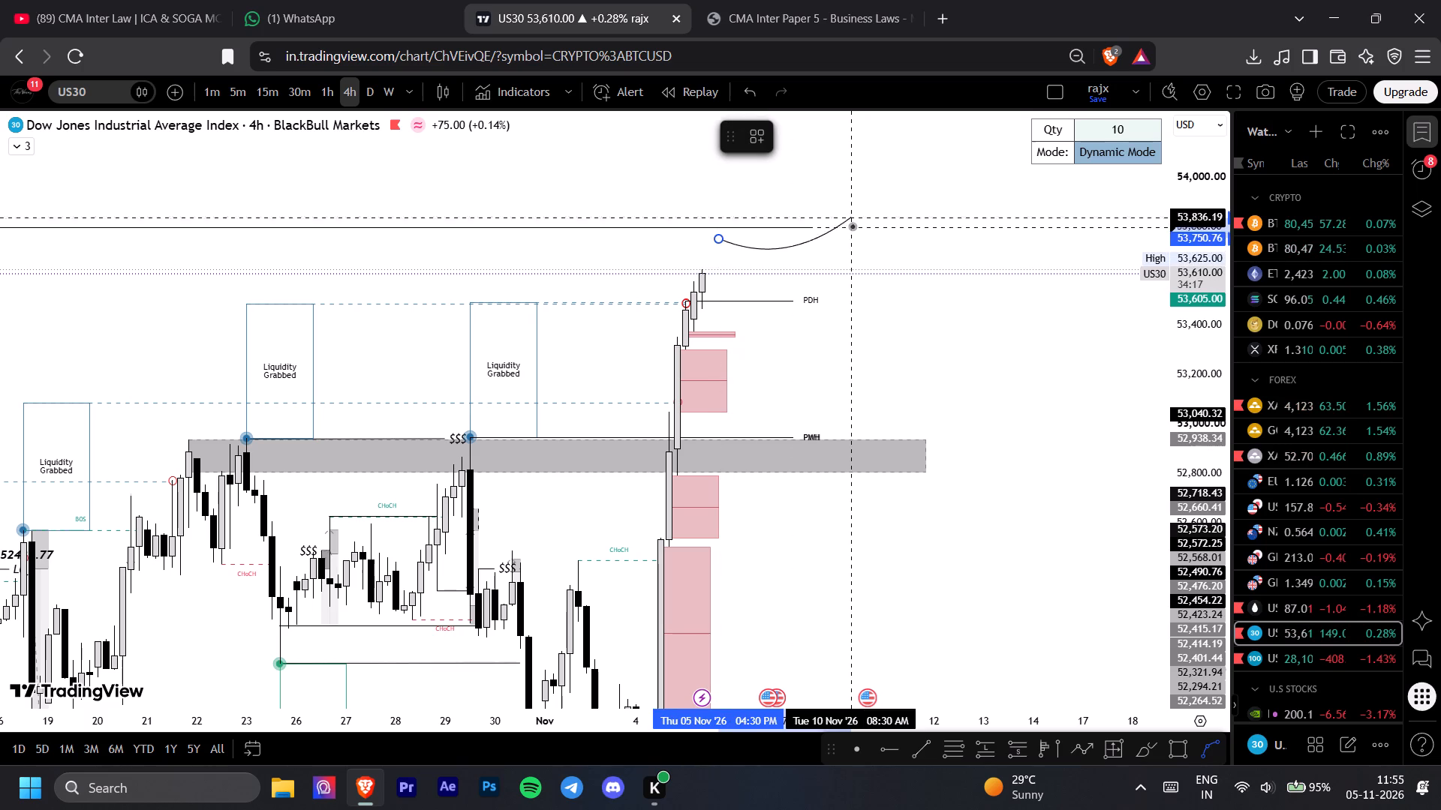
{"action": "left_click_drag", "start_coordinate": [852, 226], "coordinate": [686, 206]}
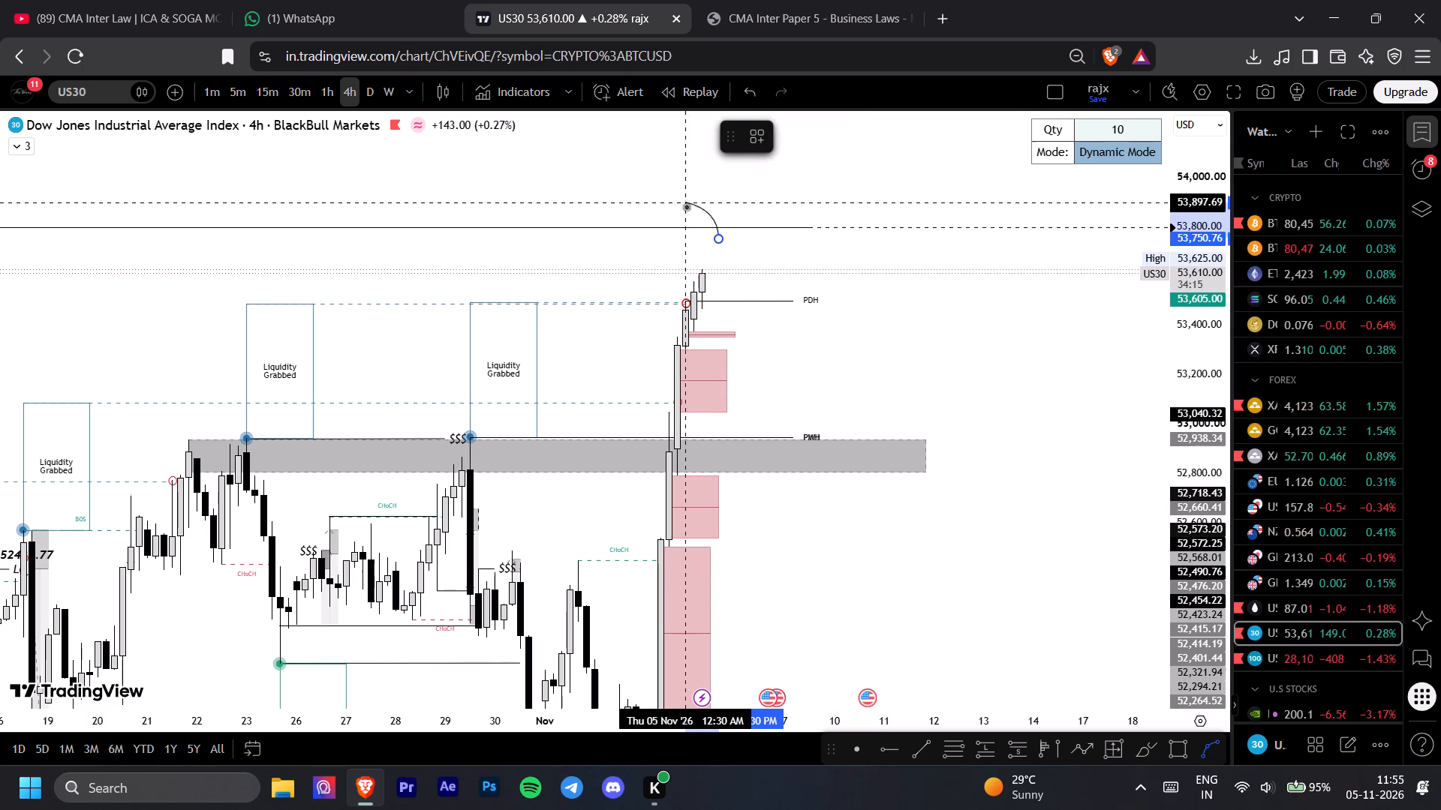
{"action": "left_click_drag", "start_coordinate": [686, 206], "coordinate": [824, 214]}
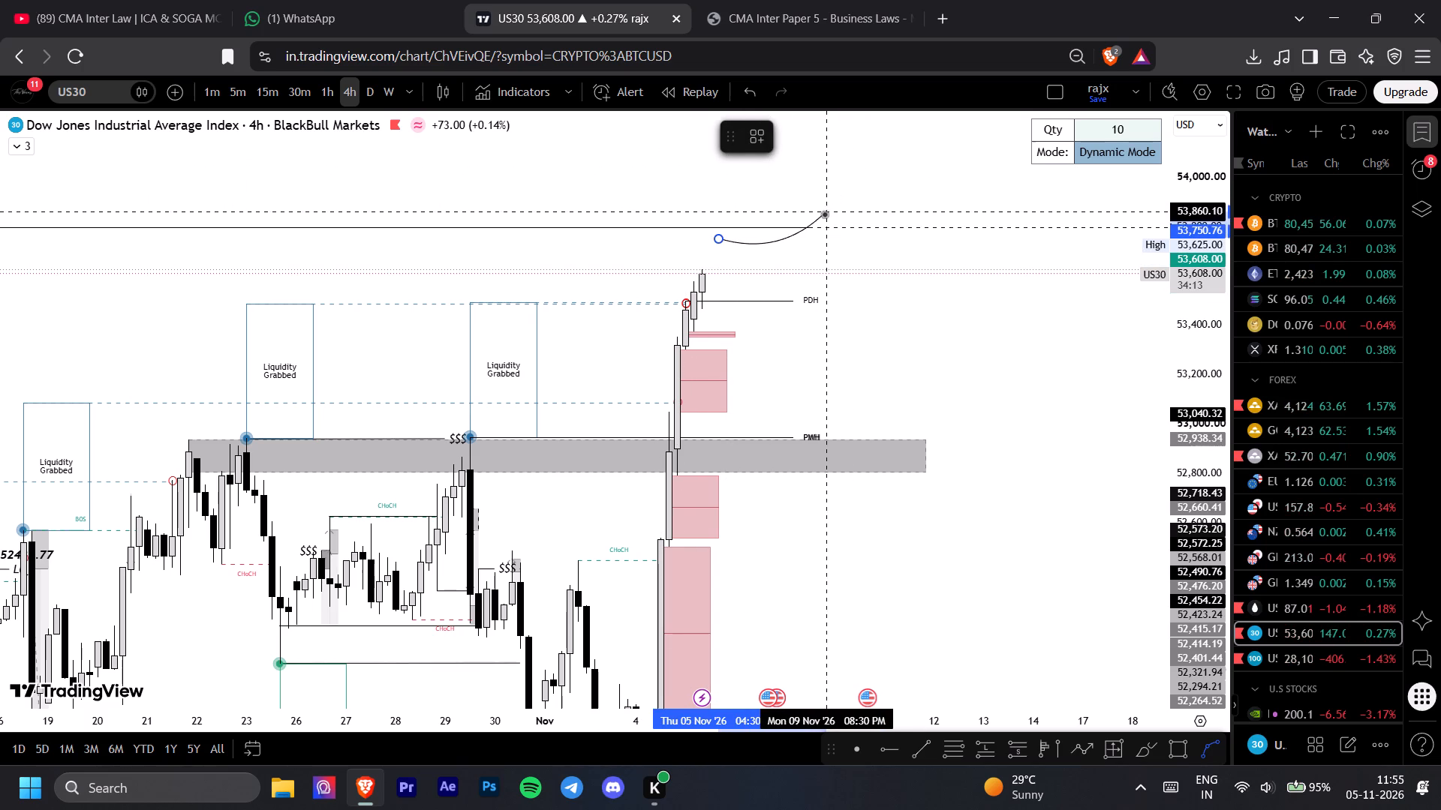
{"action": "left_click_drag", "start_coordinate": [824, 214], "coordinate": [817, 218]}
{"action": "left_click", "coordinate": [817, 218]}
{"action": "left_click_drag", "start_coordinate": [768, 244], "coordinate": [784, 202]}
{"action": "left_click_drag", "start_coordinate": [814, 220], "coordinate": [868, 386]}
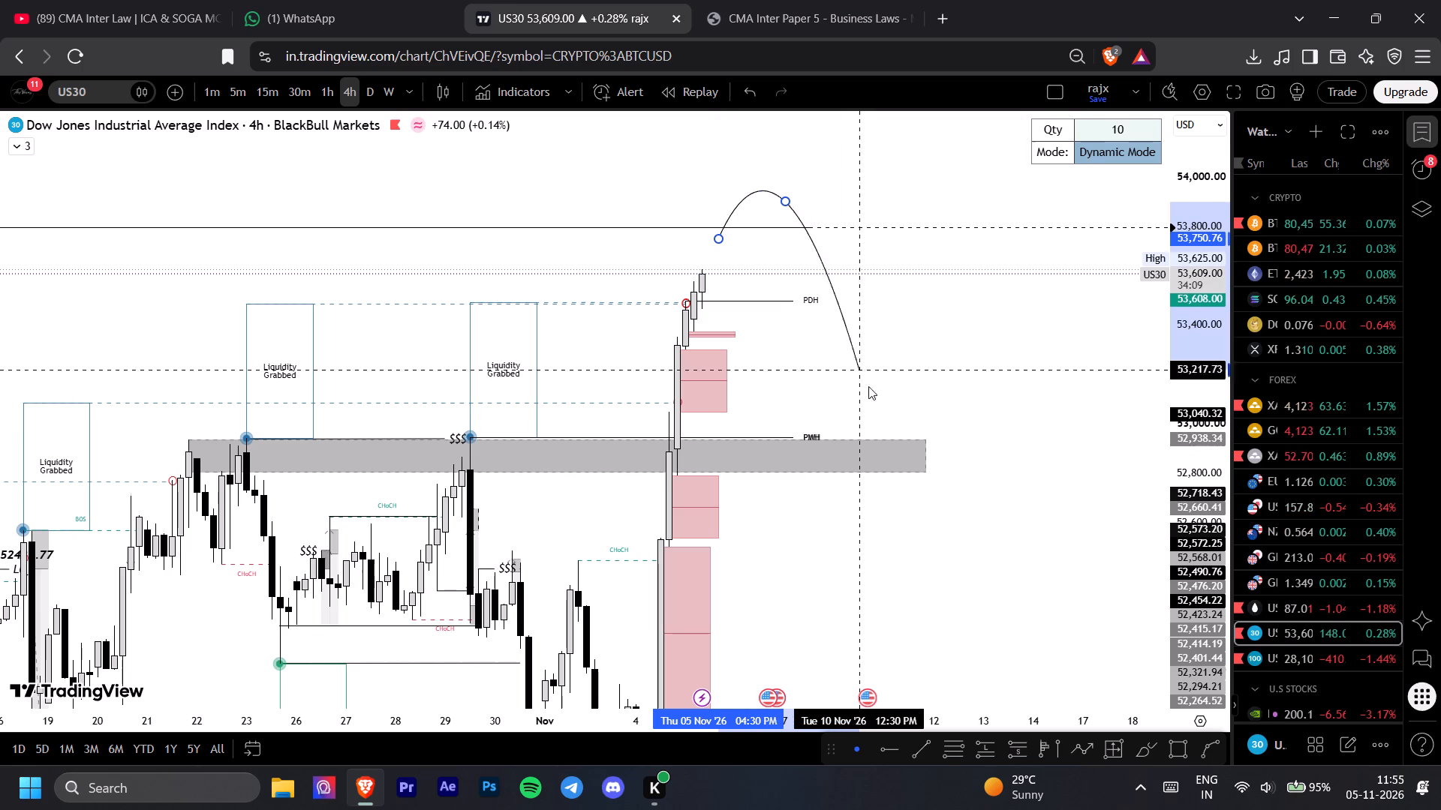
{"action": "left_click_drag", "start_coordinate": [868, 386], "coordinate": [879, 461]}
{"action": "left_click", "coordinate": [879, 461]}
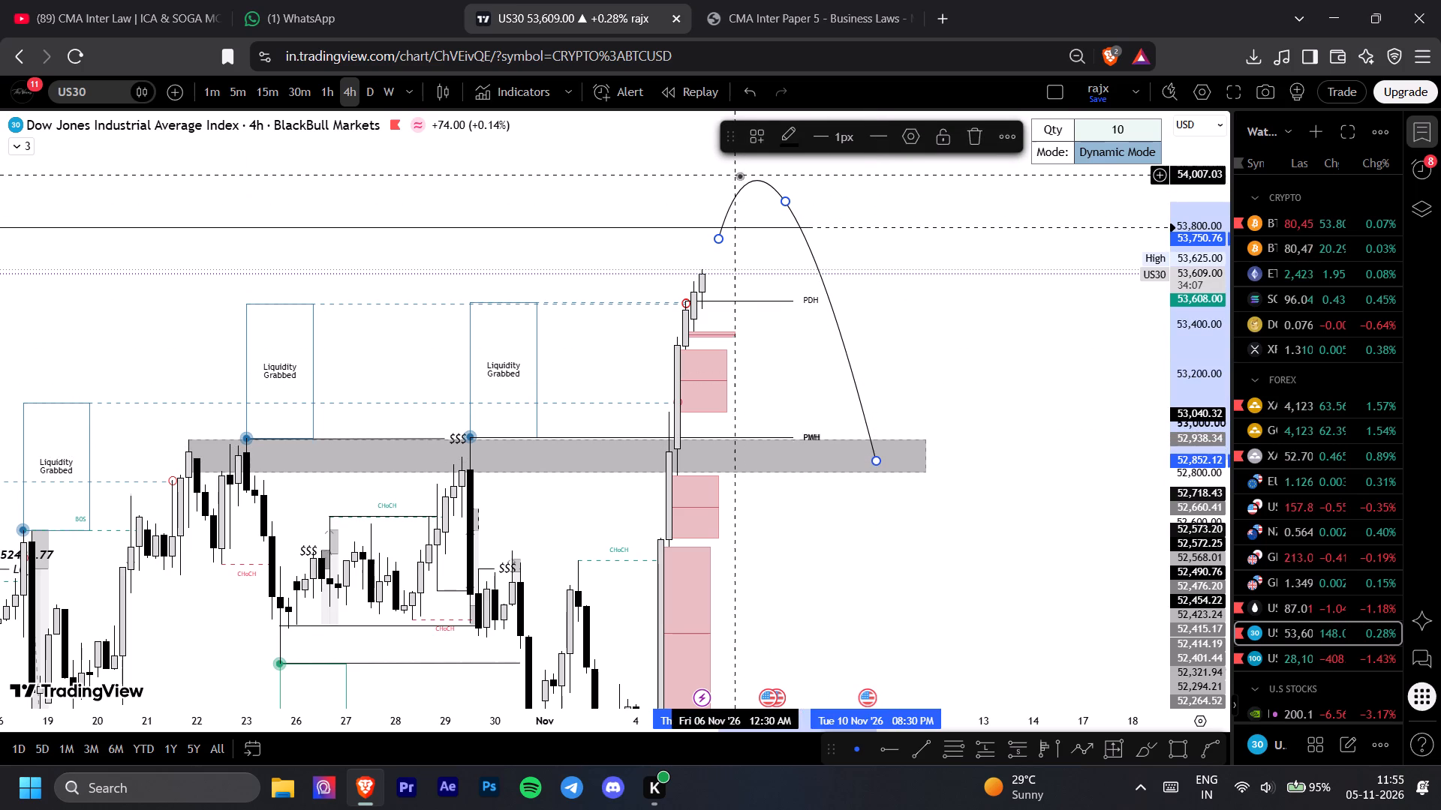
Reshape and reposition the curve to start at about 53,713 on 6 November, crest above the alert line and end at about 52,910.
{"action": "left_click_drag", "start_coordinate": [753, 183], "coordinate": [769, 204]}
{"action": "left_click_drag", "start_coordinate": [801, 223], "coordinate": [825, 235]}
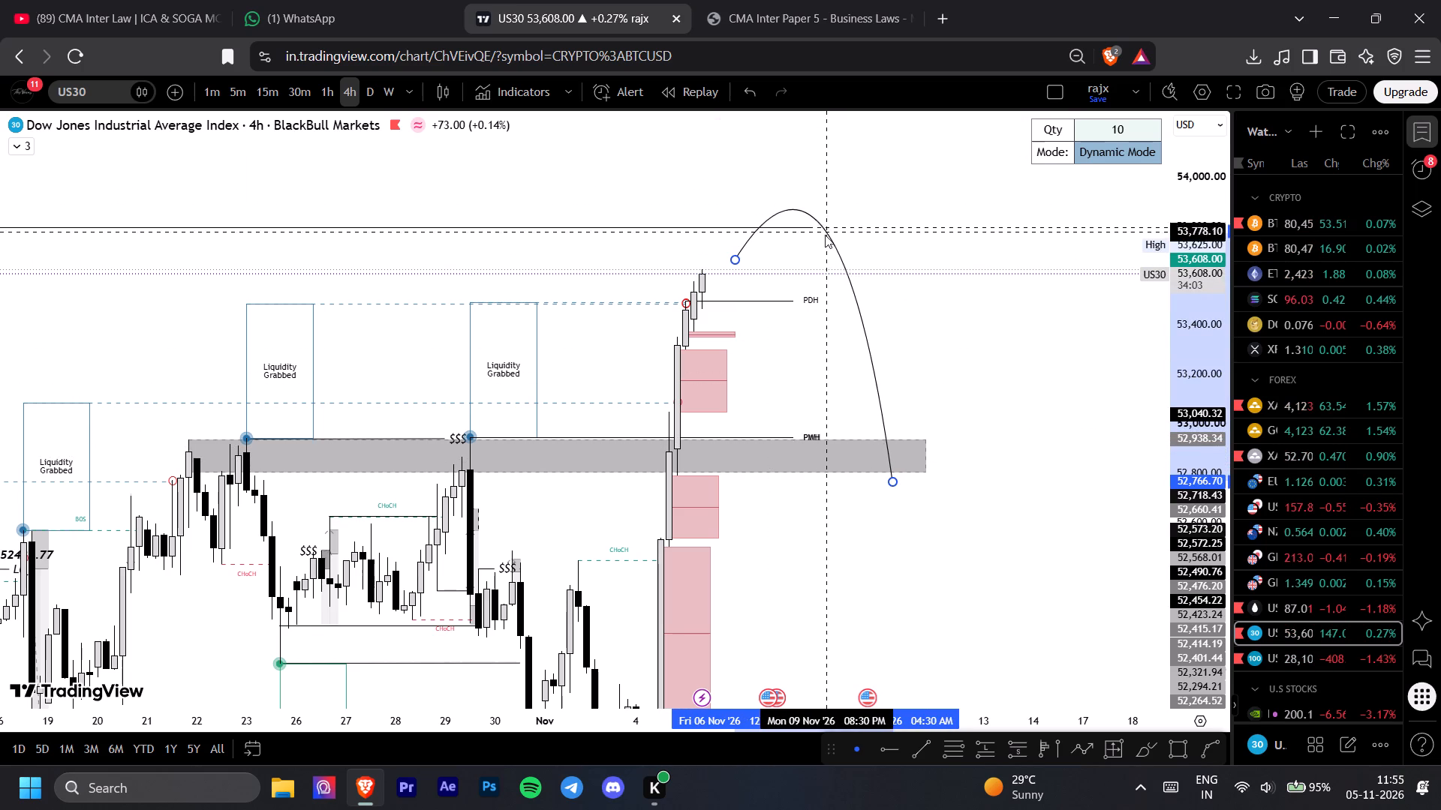
{"action": "left_click_drag", "start_coordinate": [825, 235], "coordinate": [821, 230]}
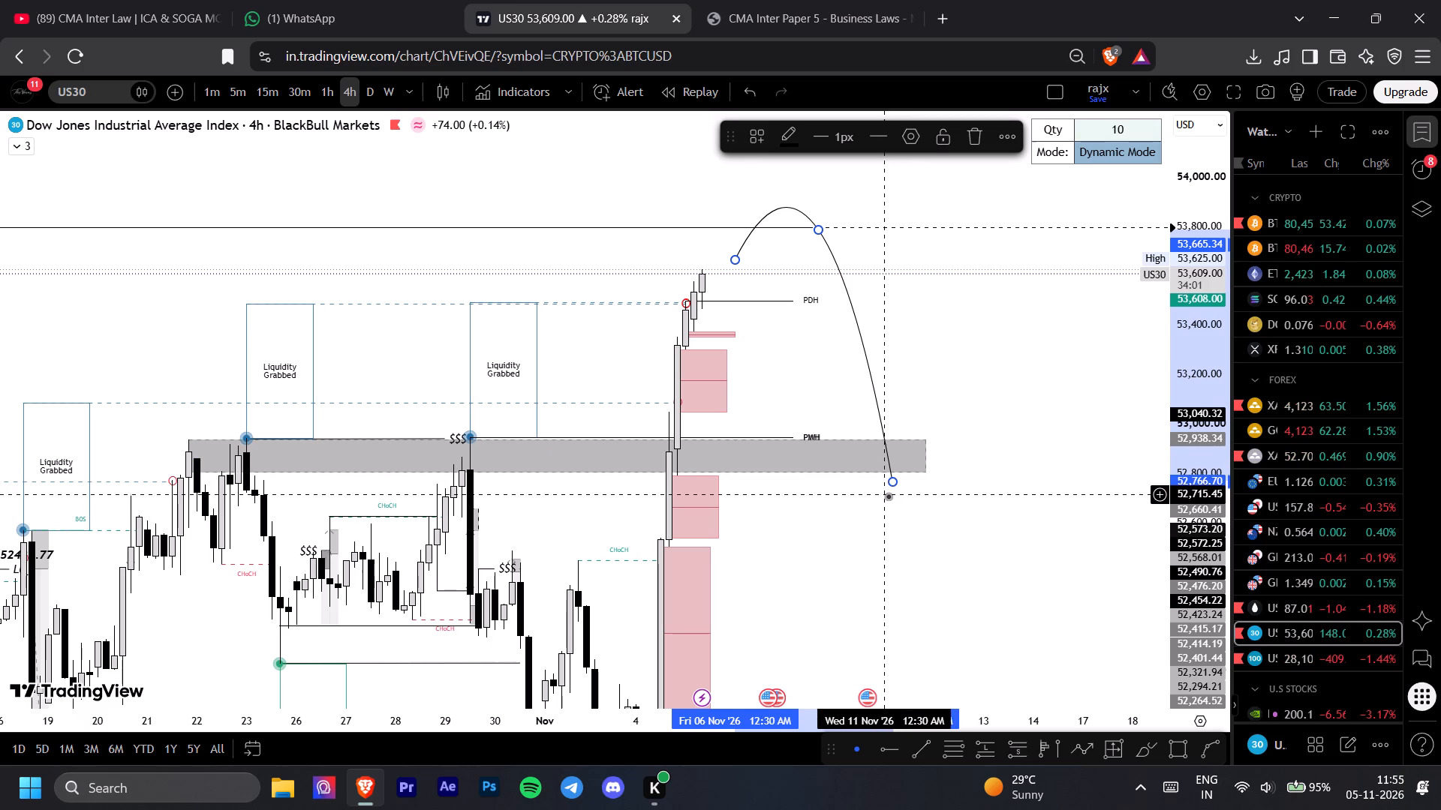
{"action": "left_click_drag", "start_coordinate": [891, 485], "coordinate": [871, 447]}
{"action": "left_click", "coordinate": [871, 447]}
{"action": "left_click", "coordinate": [897, 429]}
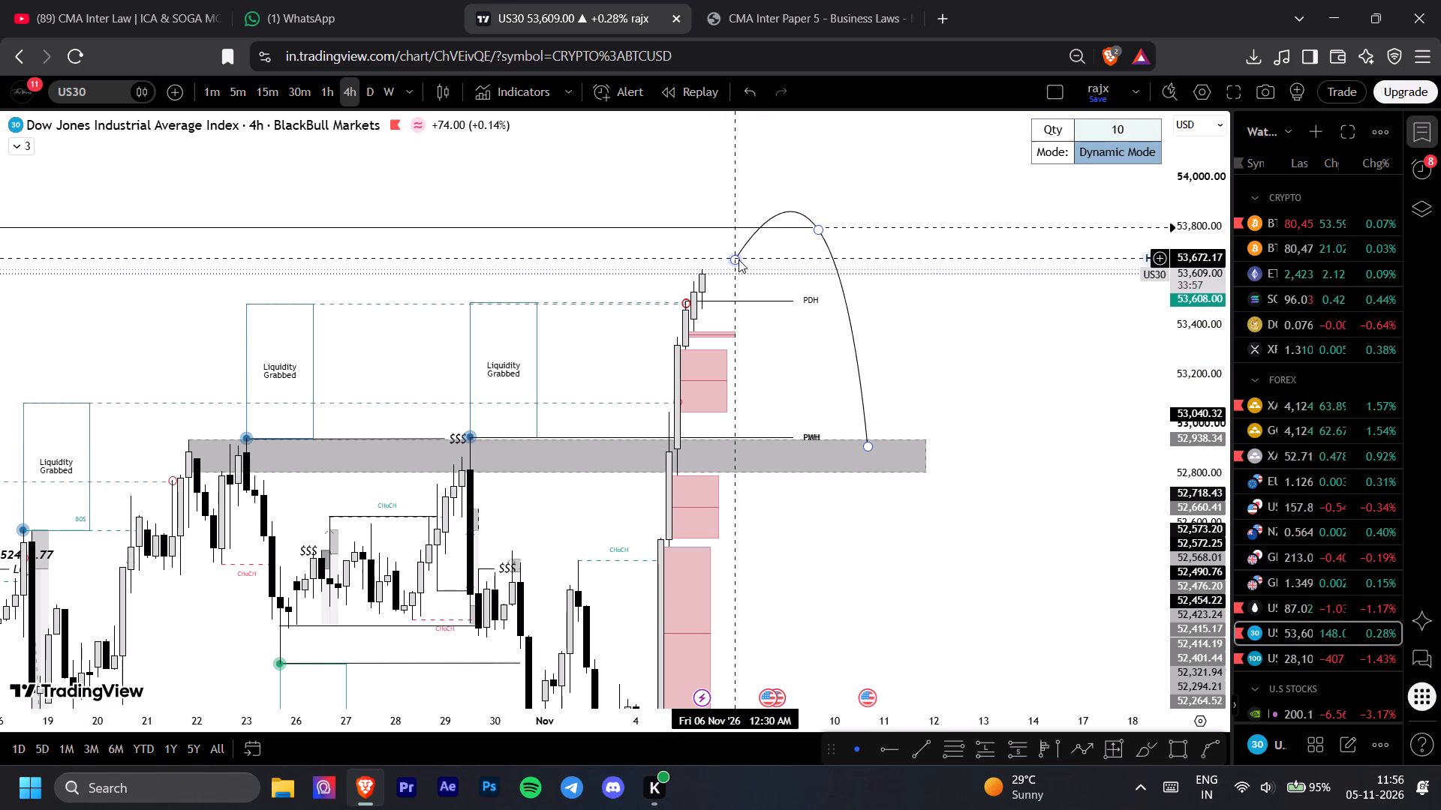
{"action": "left_click_drag", "start_coordinate": [739, 259], "coordinate": [767, 248]}
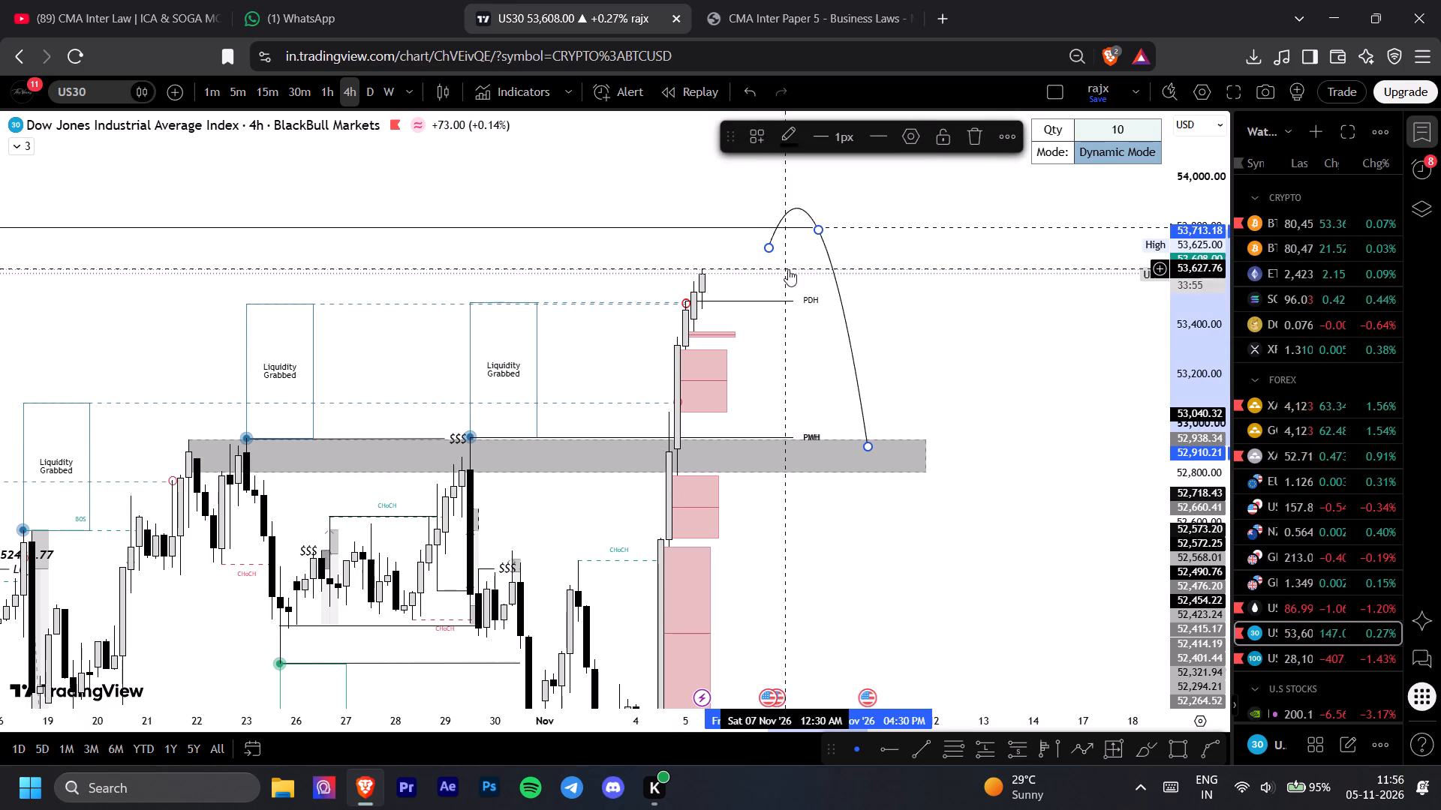
{"action": "left_click_drag", "start_coordinate": [832, 260], "coordinate": [799, 260]}
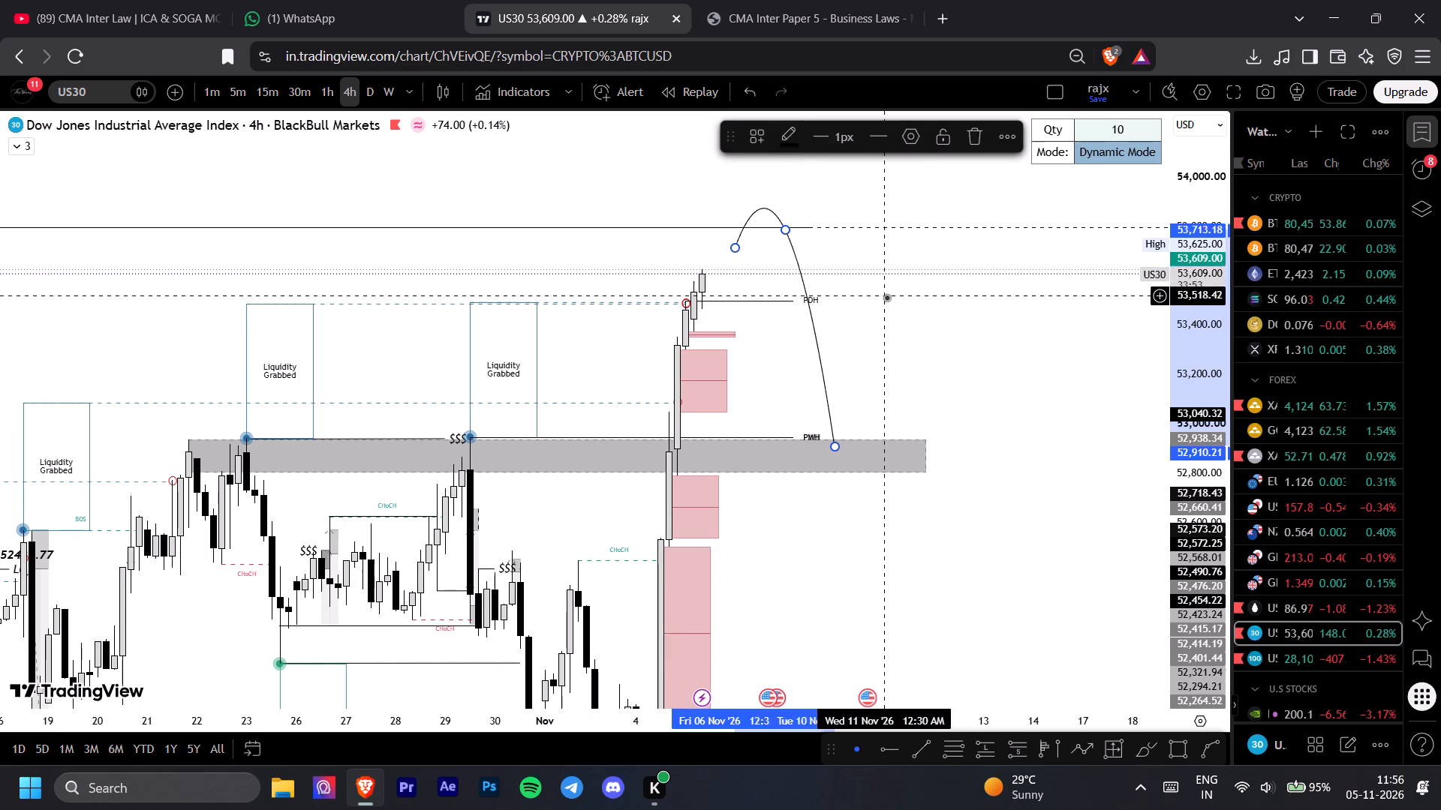
{"action": "left_click", "coordinate": [886, 297]}
Examine the projected reversal curve against the grey zone, imbalance boxes and blue zone below on the 4-hour chart.
{"action": "left_click_drag", "start_coordinate": [886, 297], "coordinate": [894, 309]}
{"action": "left_click_drag", "start_coordinate": [919, 358], "coordinate": [1022, 298]}
{"action": "left_click_drag", "start_coordinate": [1199, 407], "coordinate": [1199, 473]}
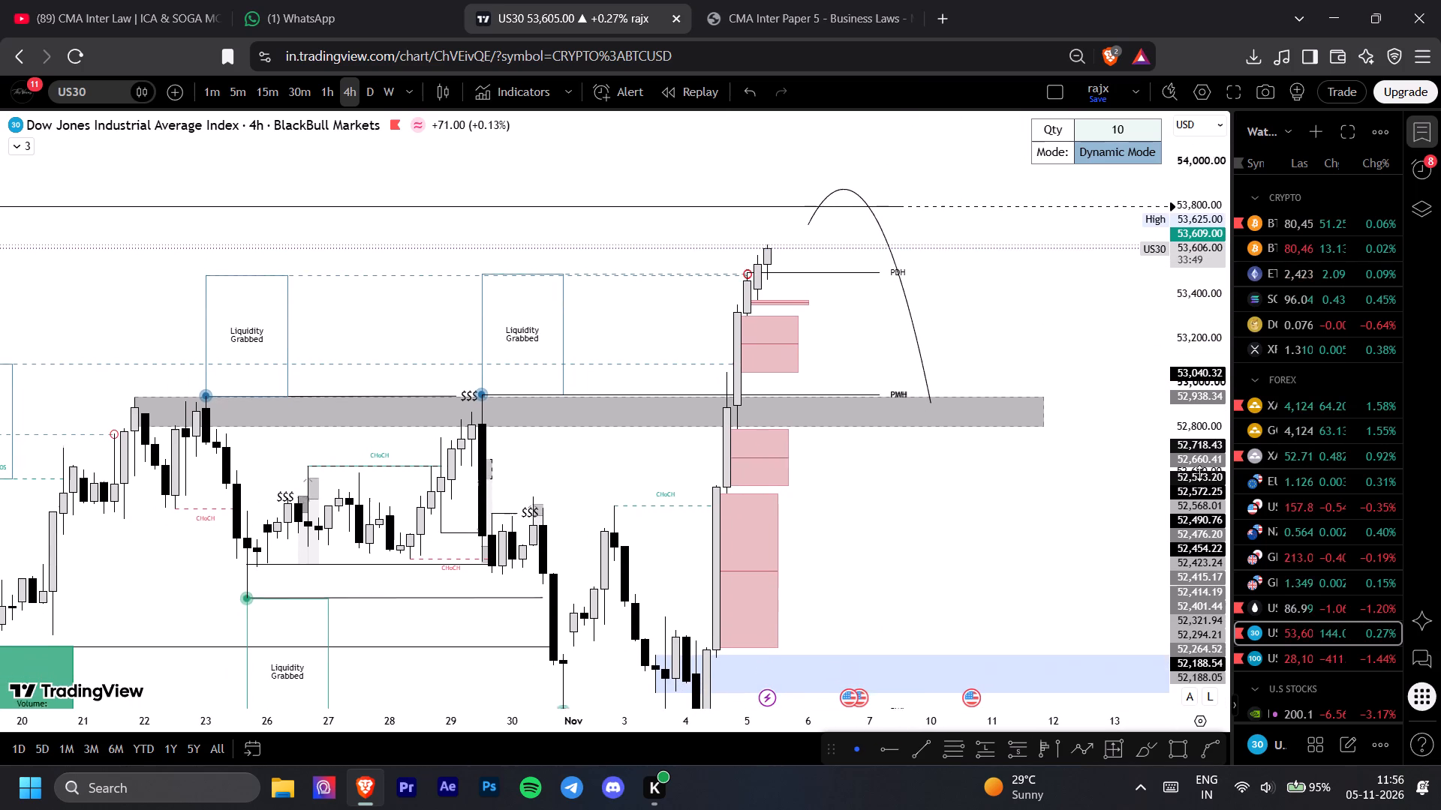
{"action": "left_click_drag", "start_coordinate": [1199, 473], "coordinate": [1199, 478]}
{"action": "left_click_drag", "start_coordinate": [1019, 534], "coordinate": [980, 529]}
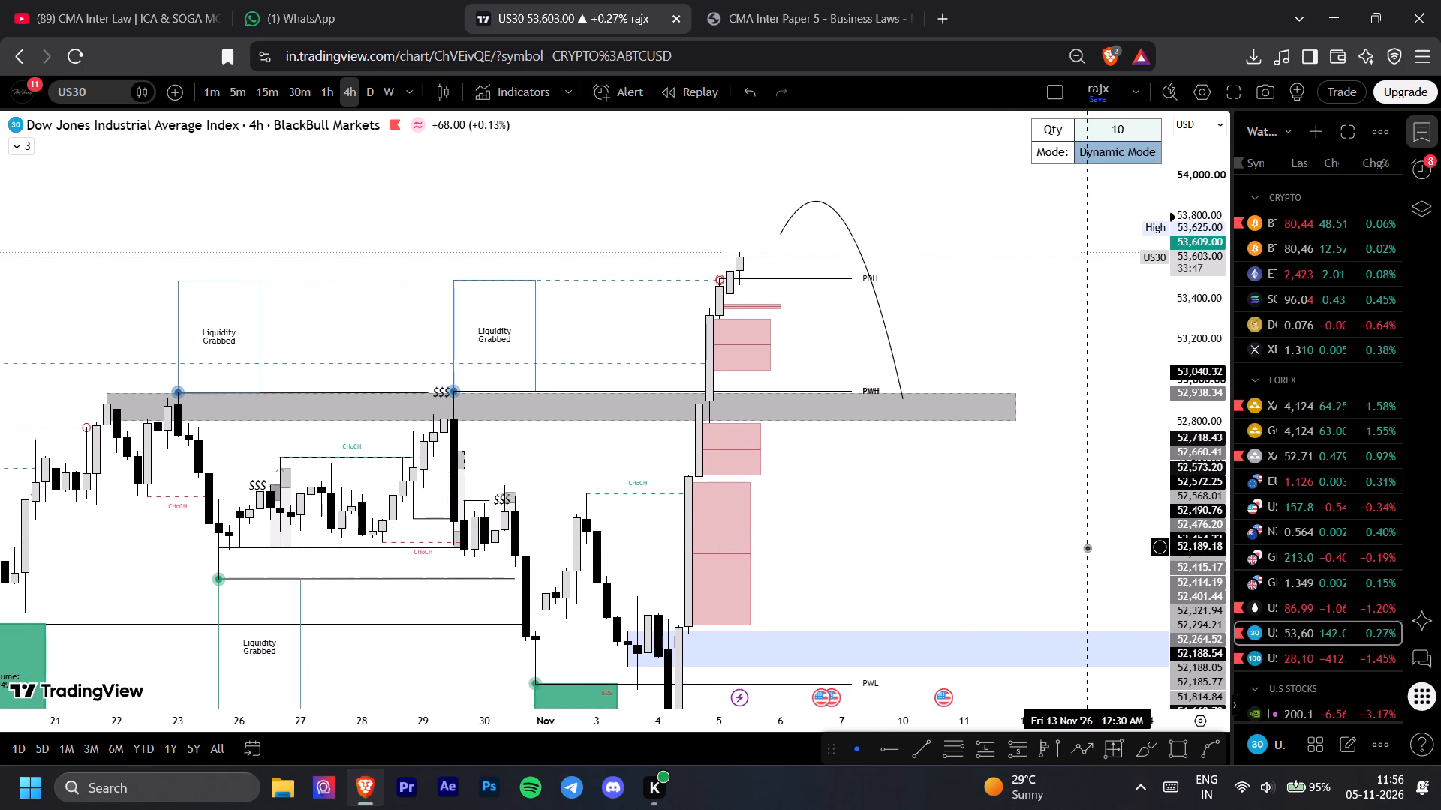
{"action": "left_click_drag", "start_coordinate": [1087, 547], "coordinate": [1069, 547]}
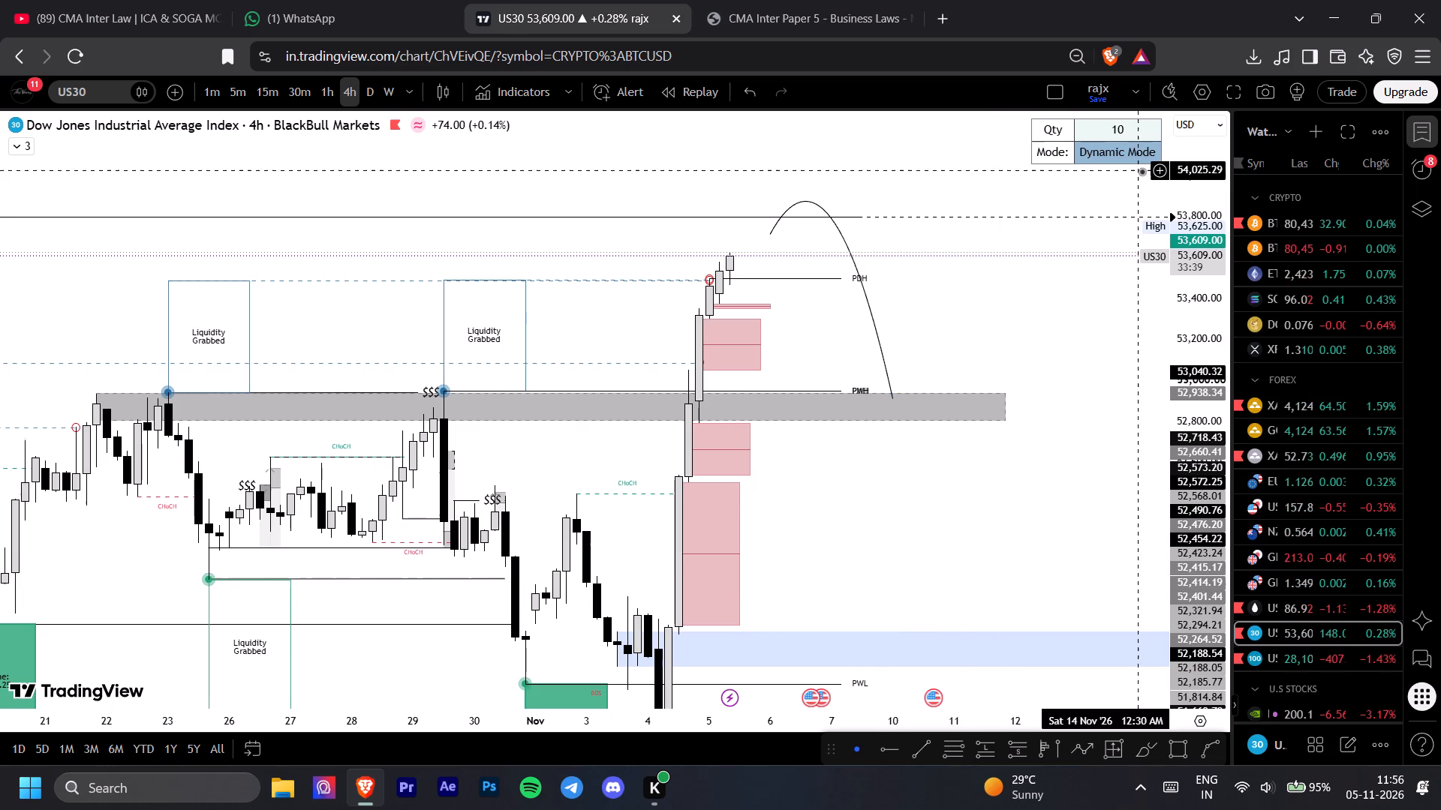
{"action": "left_click_drag", "start_coordinate": [892, 176], "coordinate": [919, 181]}
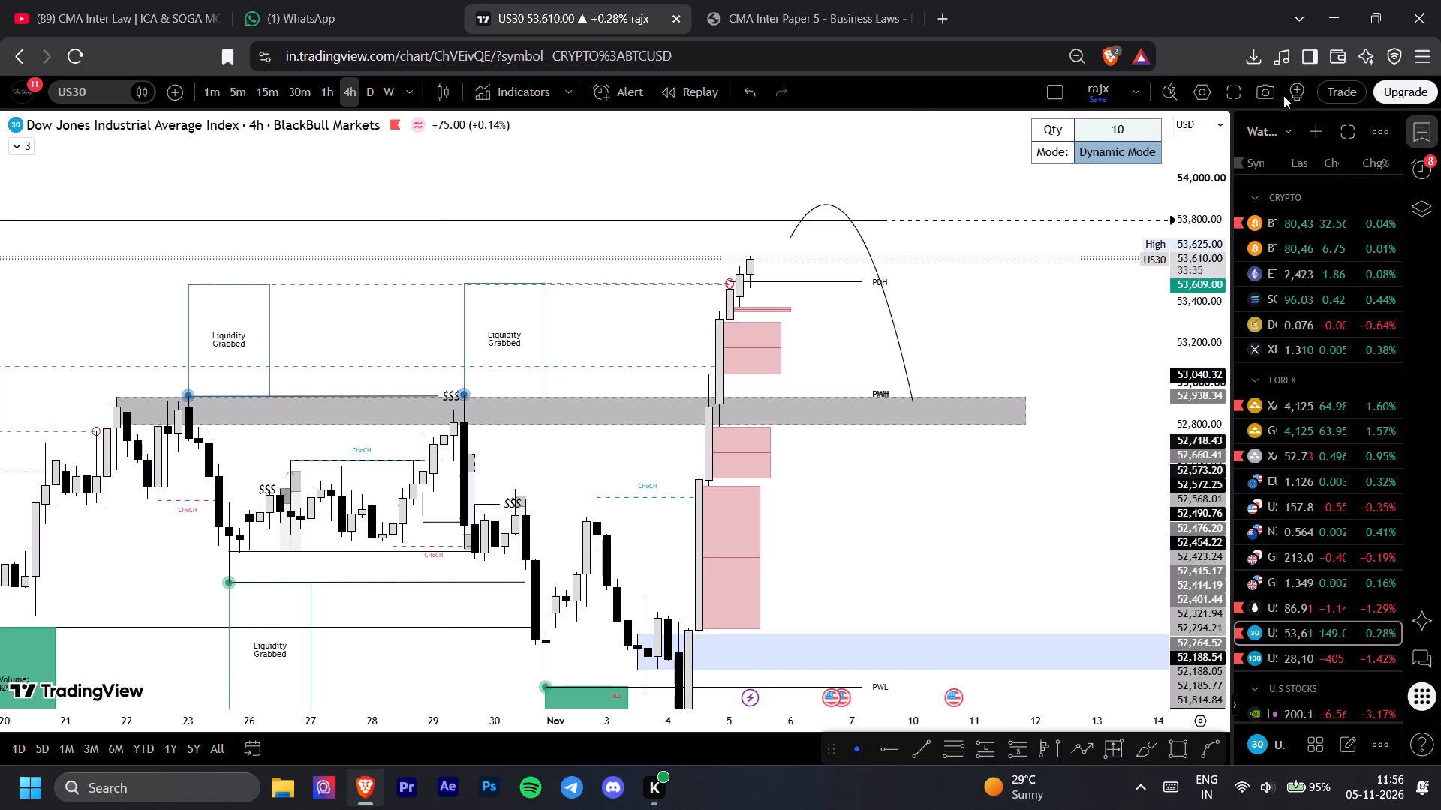
Download a PNG snapshot of the annotated US30 4-hour chart, choosing the Screenshots folder inside Pictures as the destination.
{"action": "left_click", "coordinate": [1262, 95]}
{"action": "left_click", "coordinate": [1259, 160]}
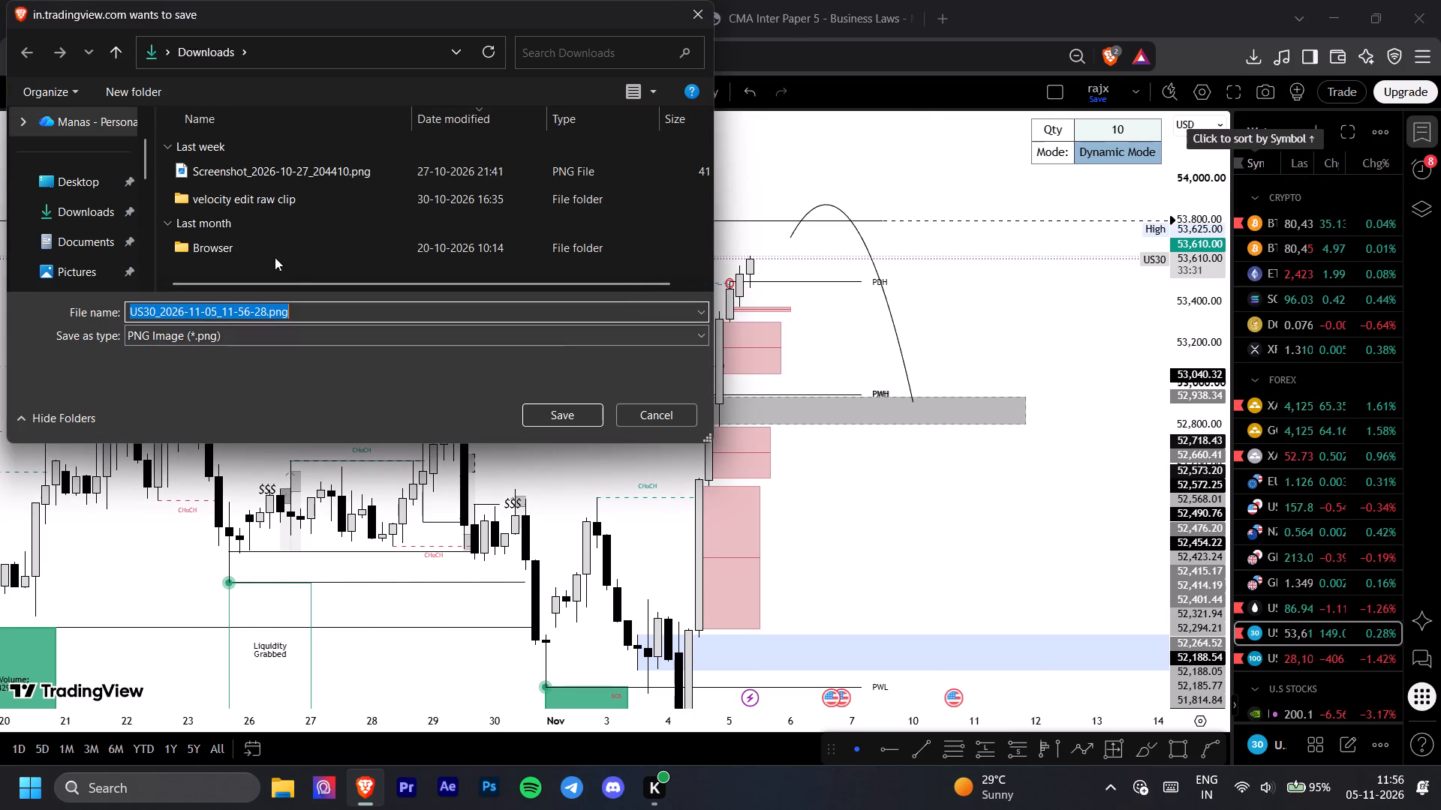
{"action": "left_click", "coordinate": [74, 240]}
{"action": "left_click", "coordinate": [72, 262]}
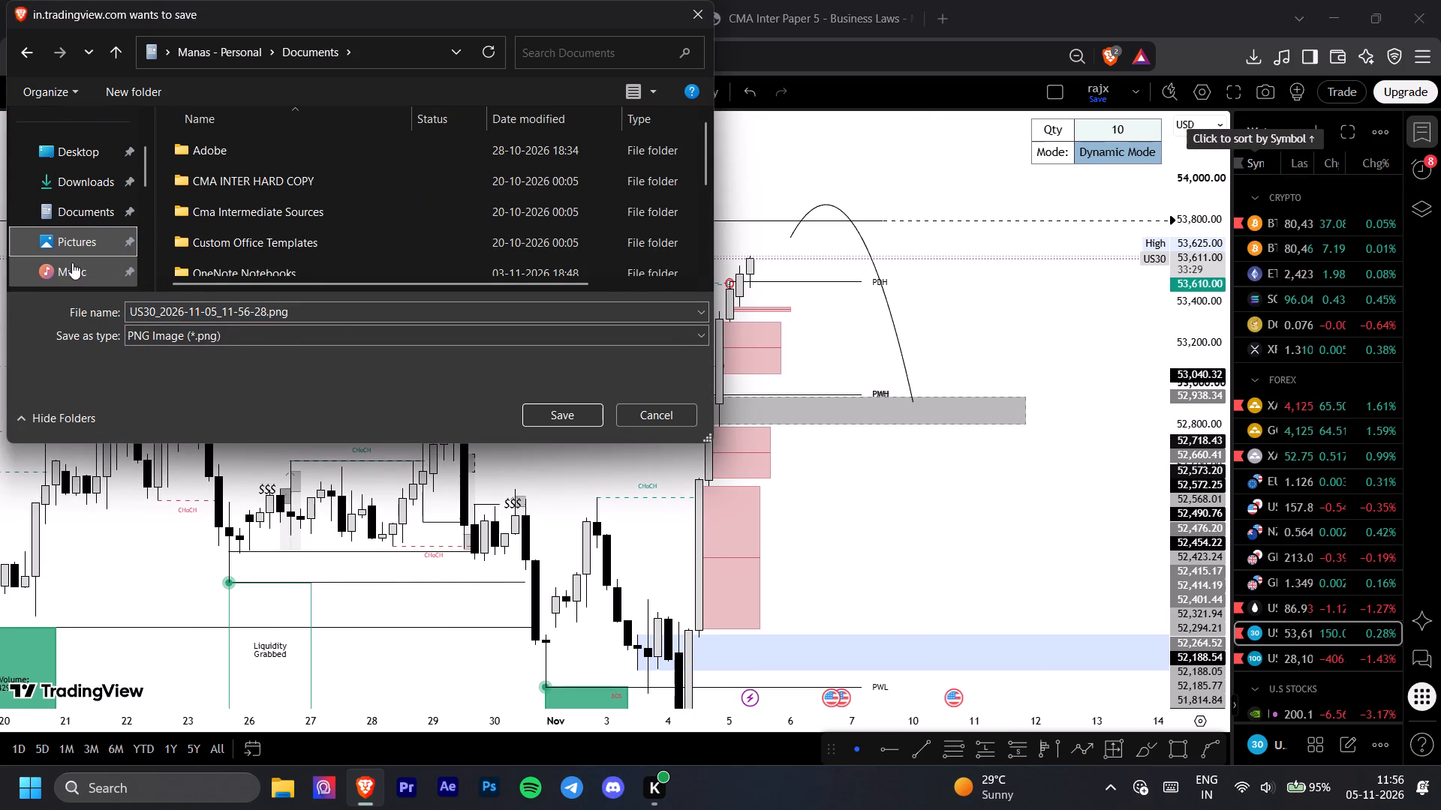
{"action": "double_click", "coordinate": [291, 178]}
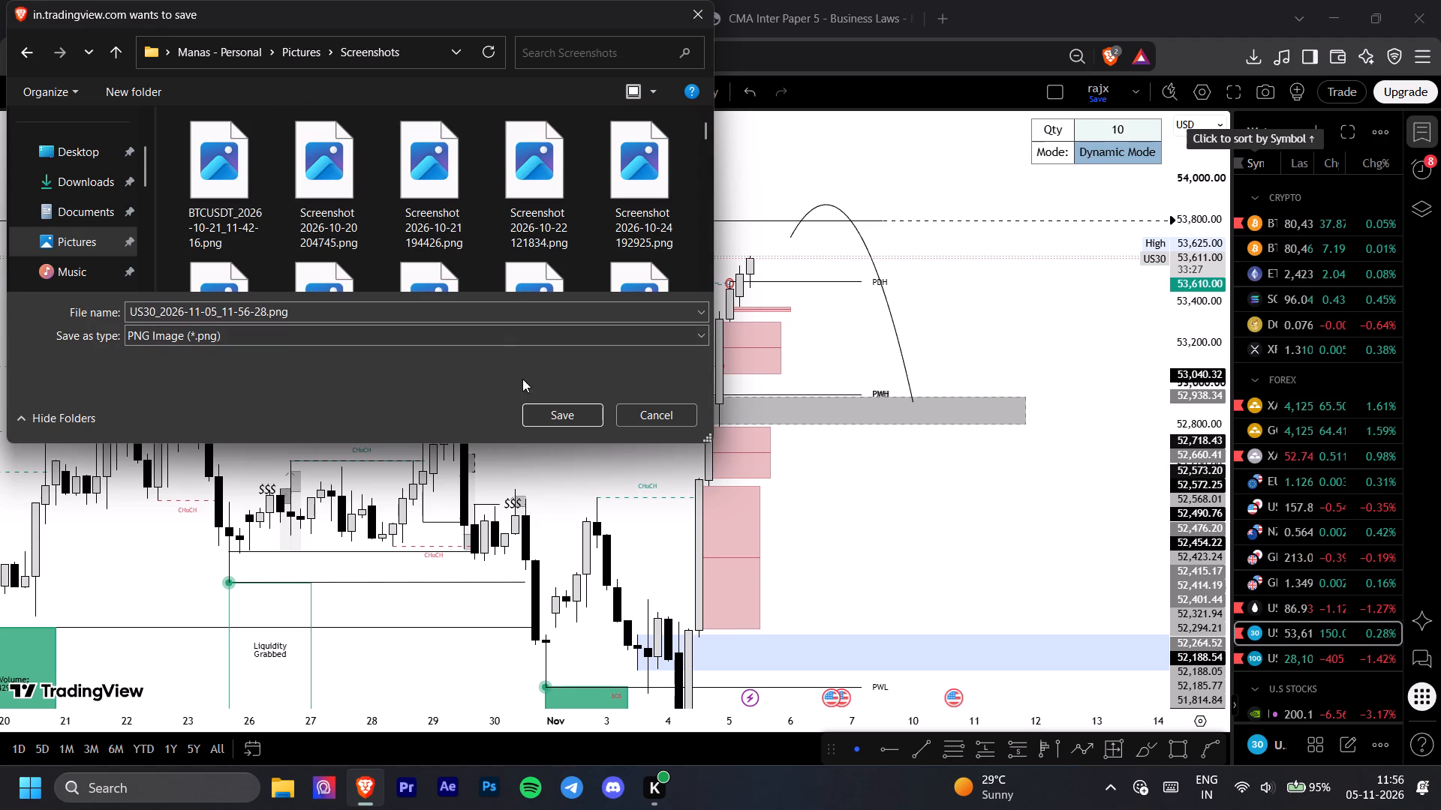
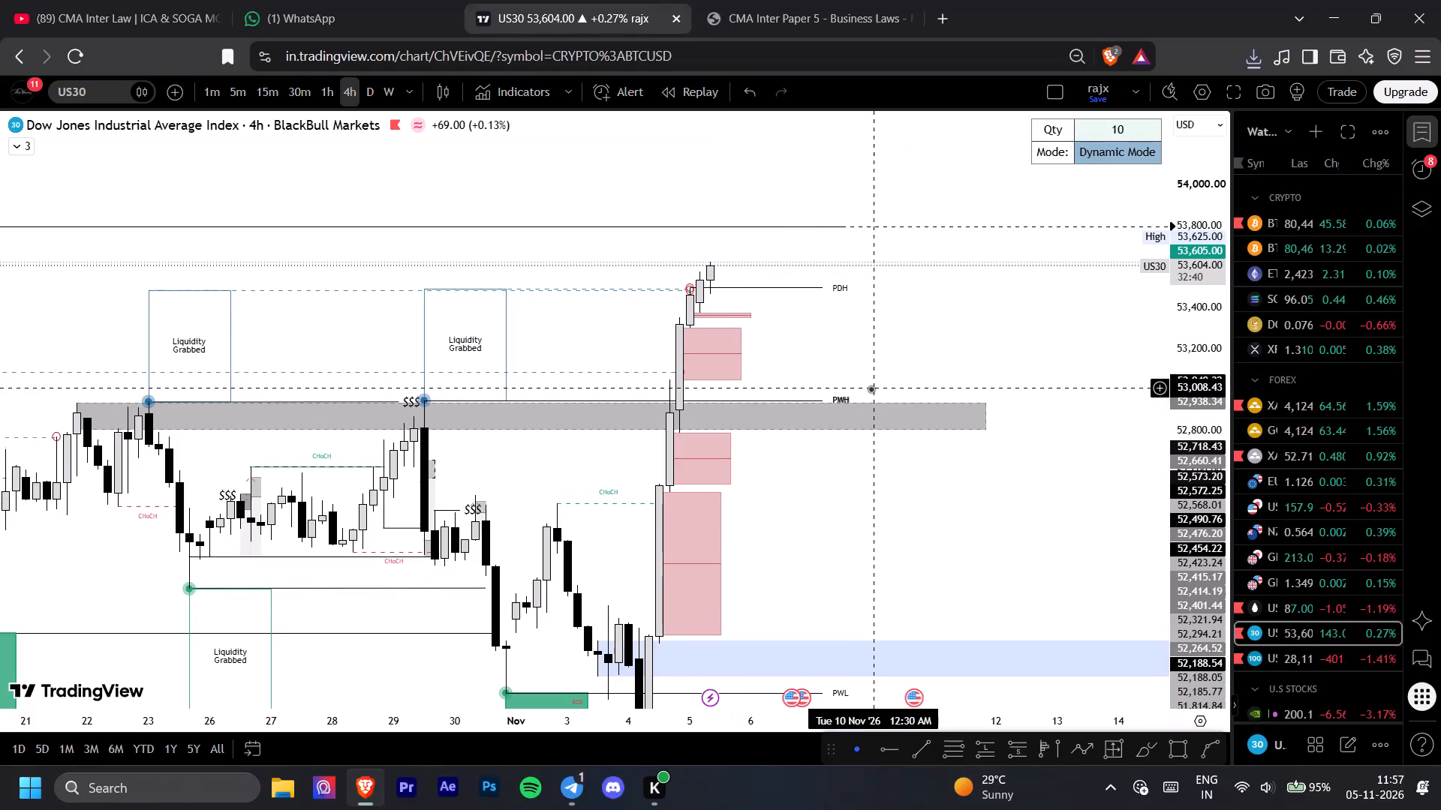
Place a short position on US30 from 5 November with entry at 53,794.74 on the alert line and stop at about 54,058.
{"action": "left_click_drag", "start_coordinate": [877, 325], "coordinate": [843, 337]}
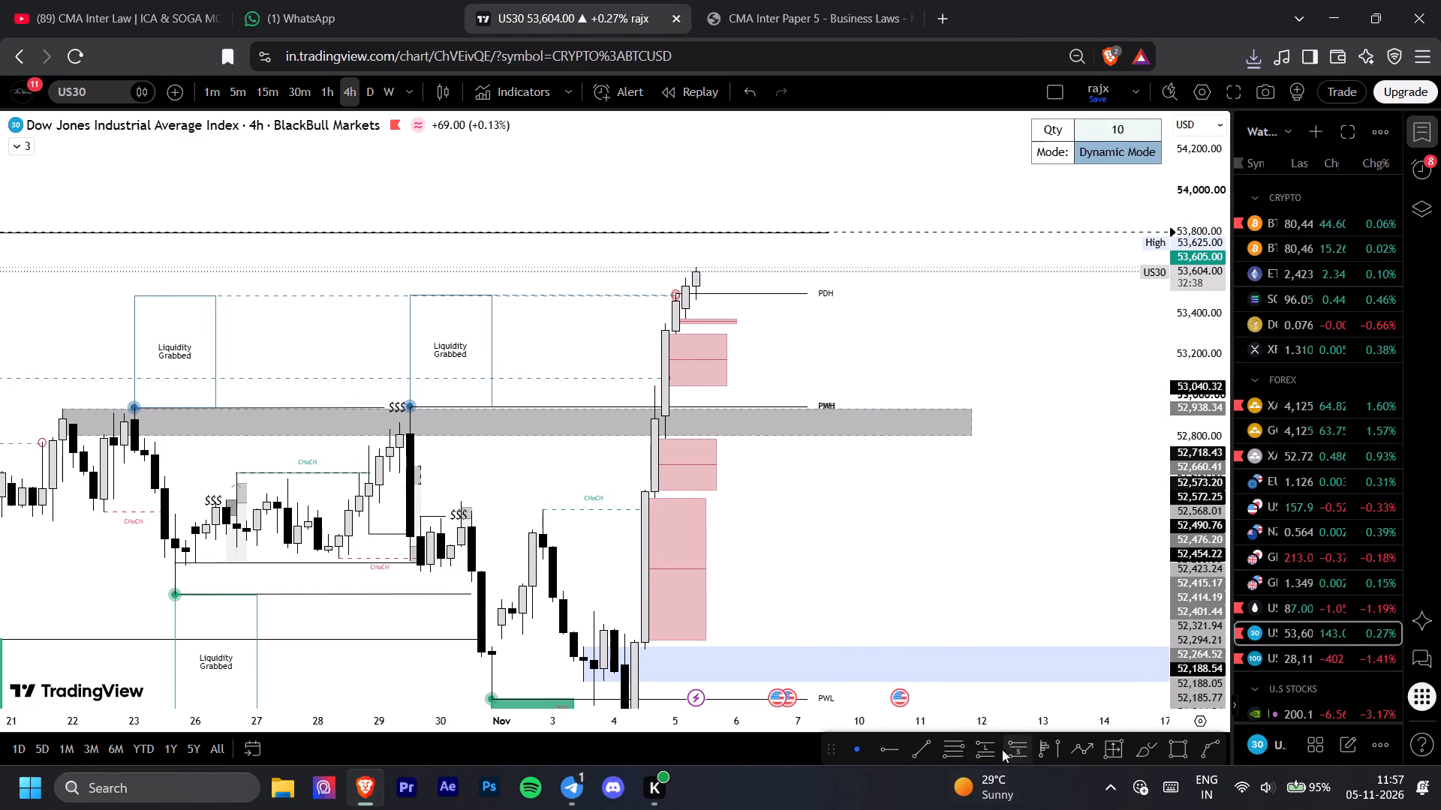
{"action": "left_click", "coordinate": [1024, 745]}
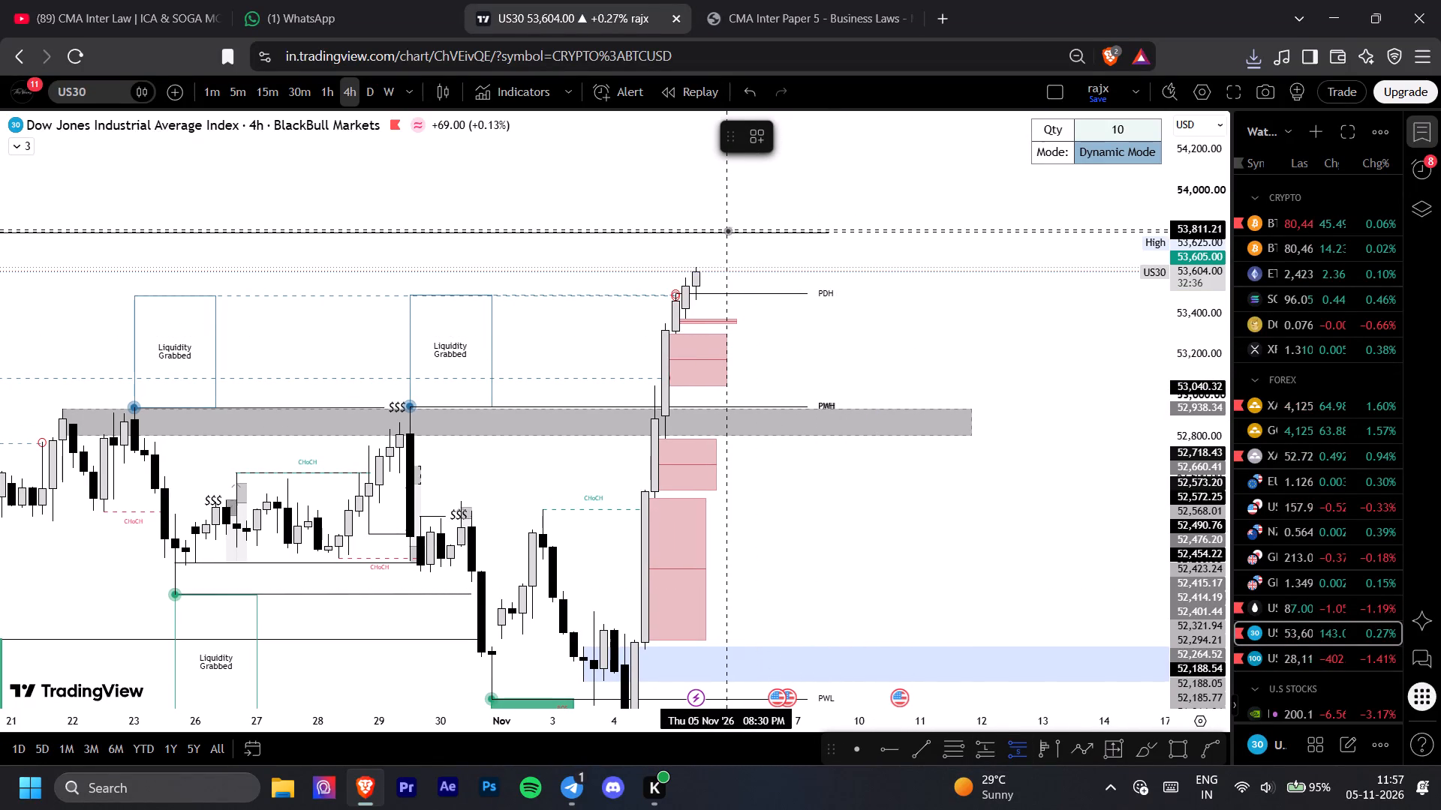
{"action": "left_click", "coordinate": [723, 233]}
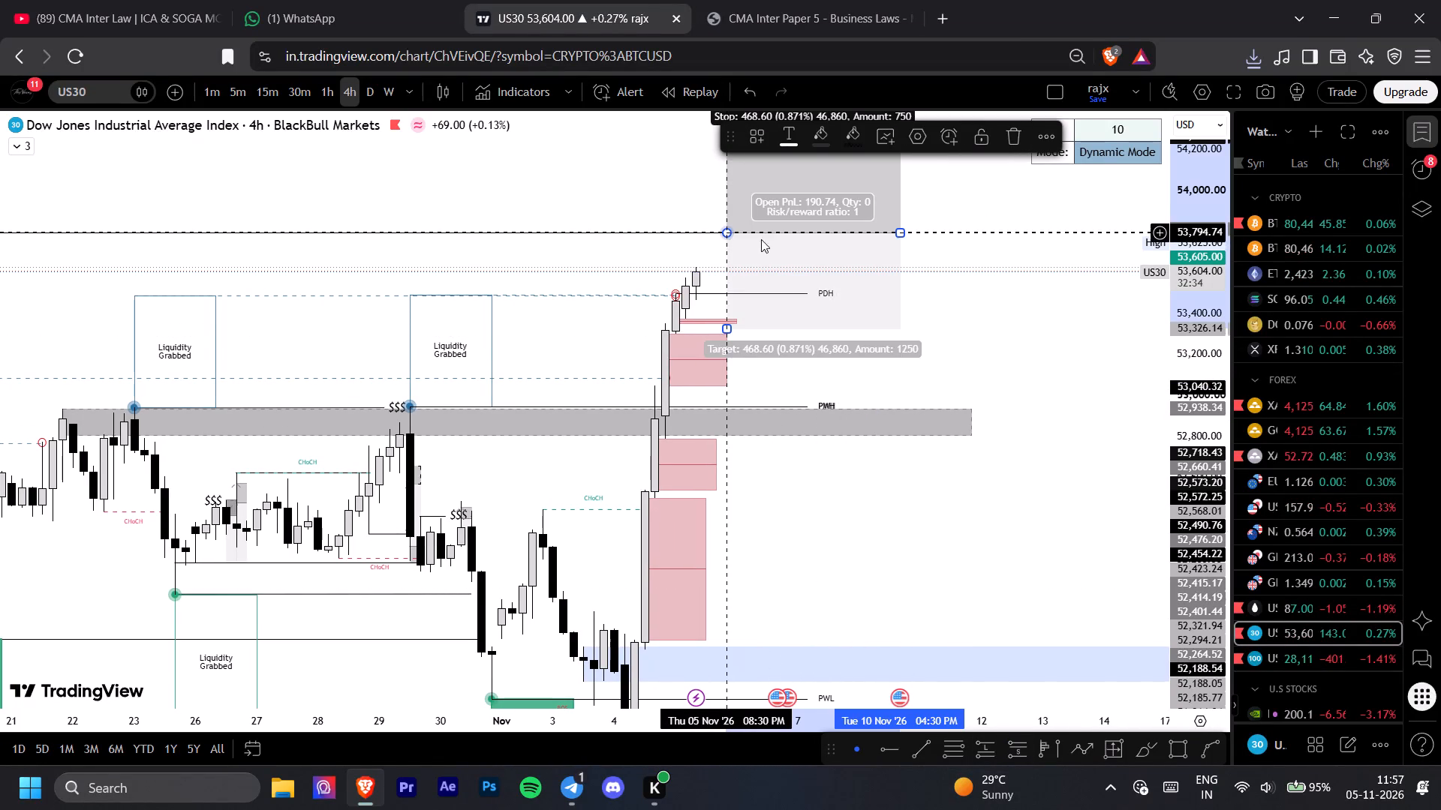
{"action": "left_click_drag", "start_coordinate": [989, 348], "coordinate": [988, 404]}
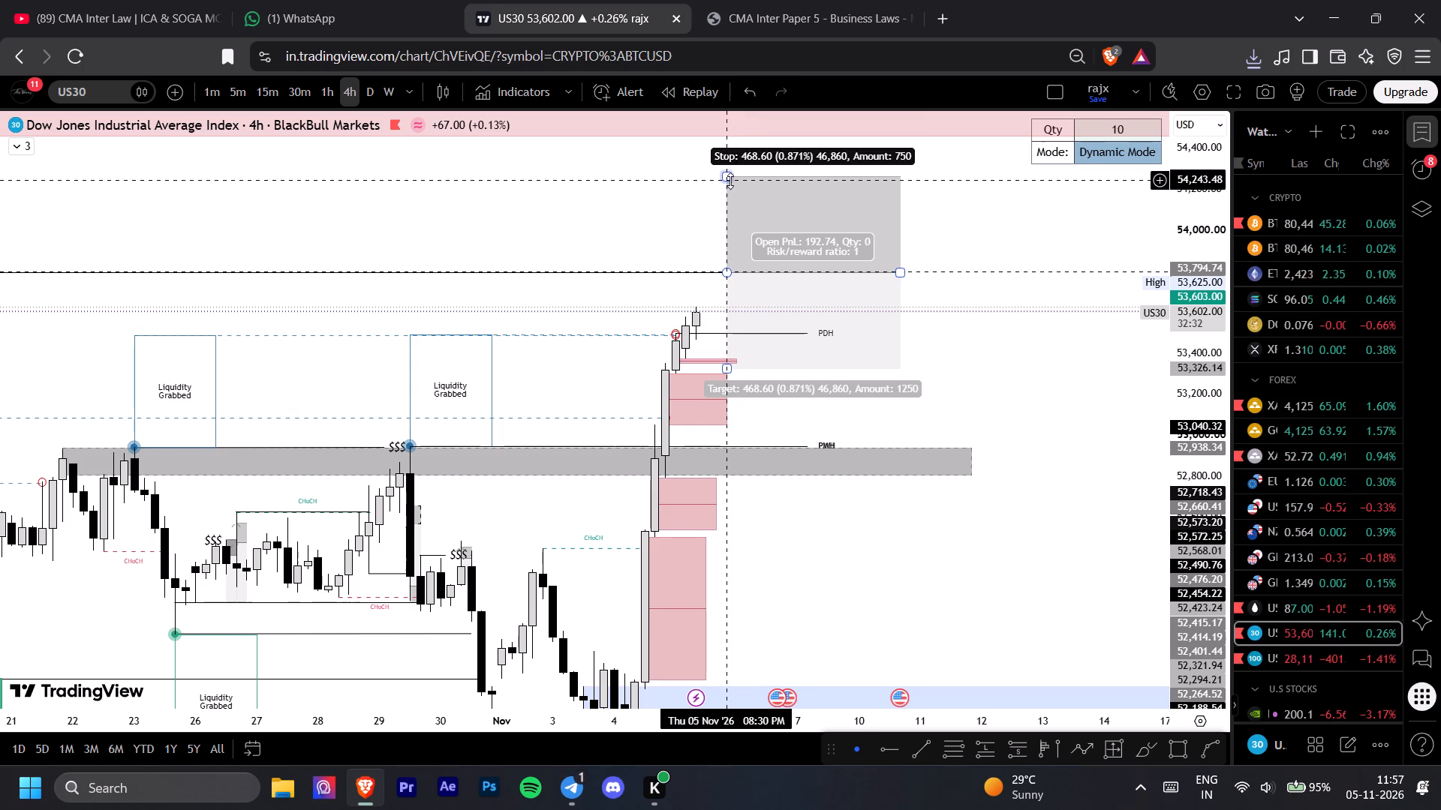
{"action": "left_click_drag", "start_coordinate": [730, 181], "coordinate": [733, 218]}
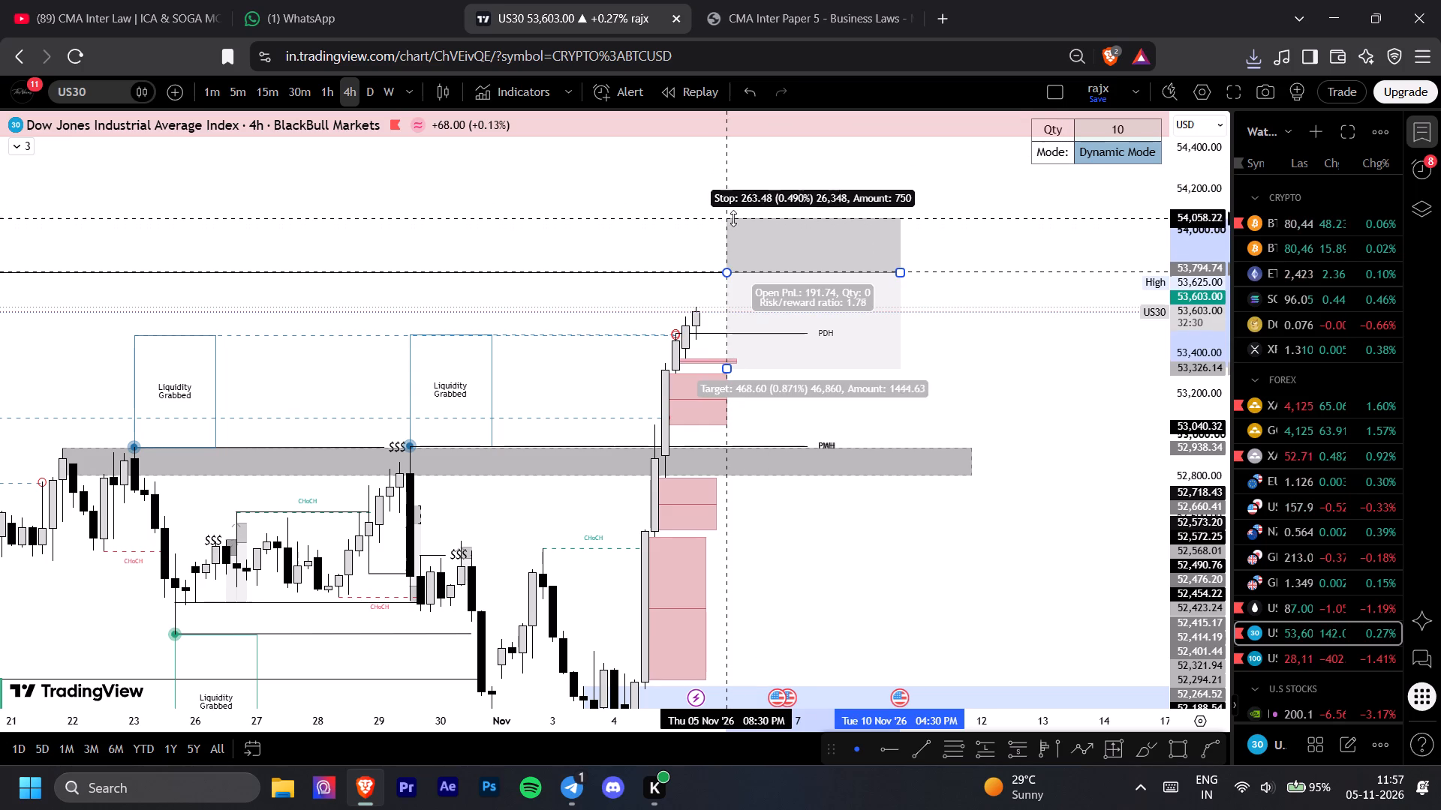
Set the short position's stop to about 54,070 and target to about 52,947, and shorten its box to end on 9 November.
{"action": "left_click_drag", "start_coordinate": [733, 218], "coordinate": [739, 216]}
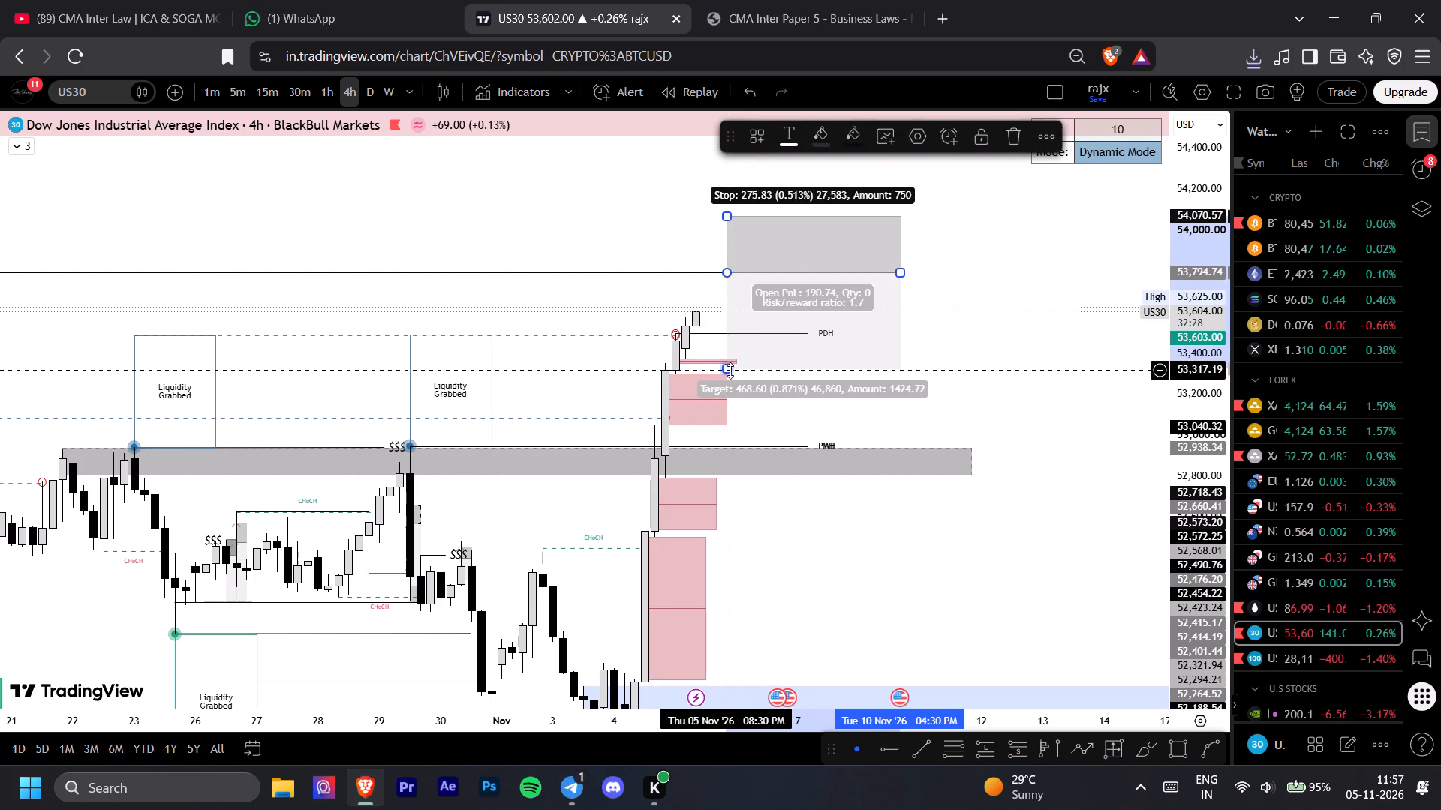
{"action": "left_click_drag", "start_coordinate": [730, 370], "coordinate": [727, 439]}
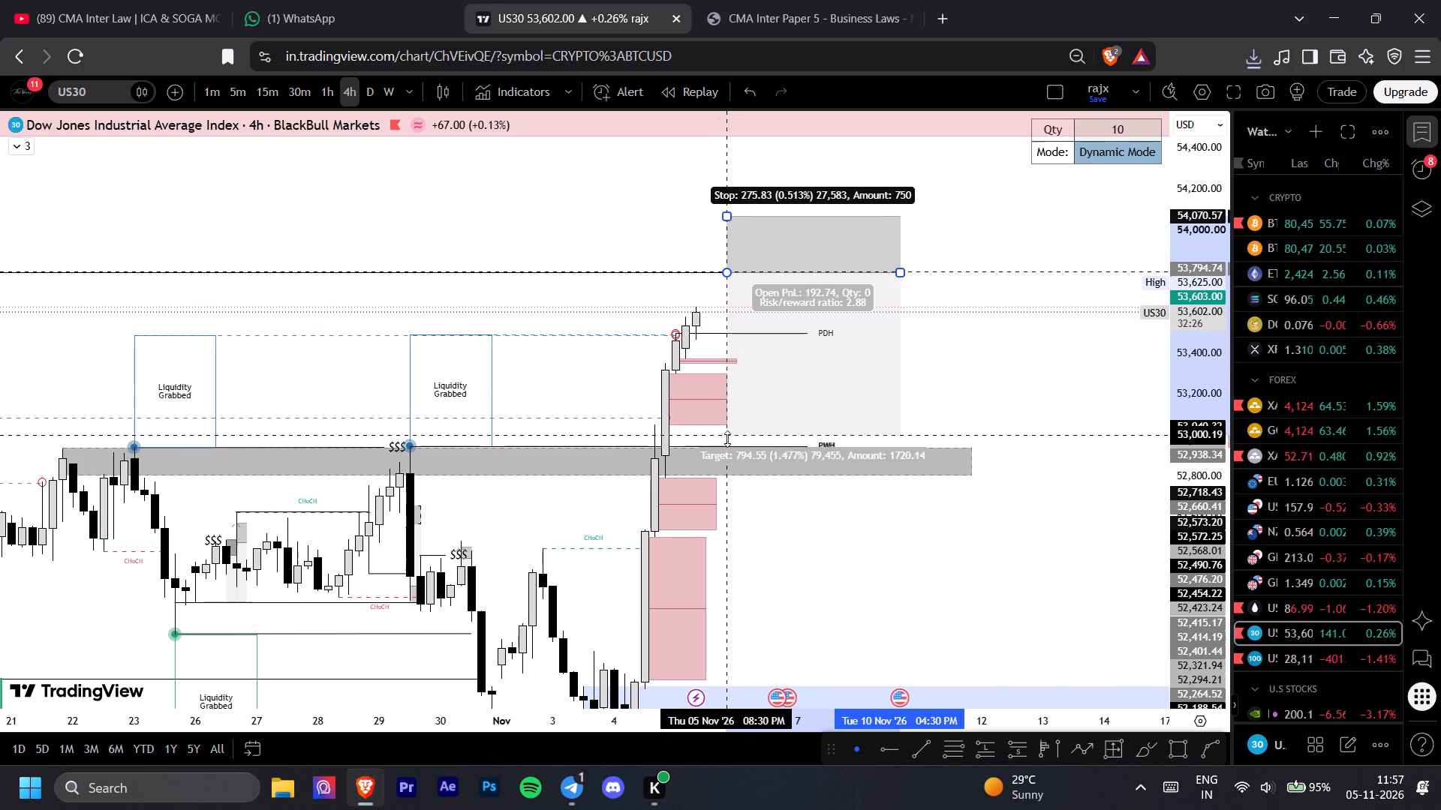
{"action": "left_click_drag", "start_coordinate": [727, 439], "coordinate": [733, 447]}
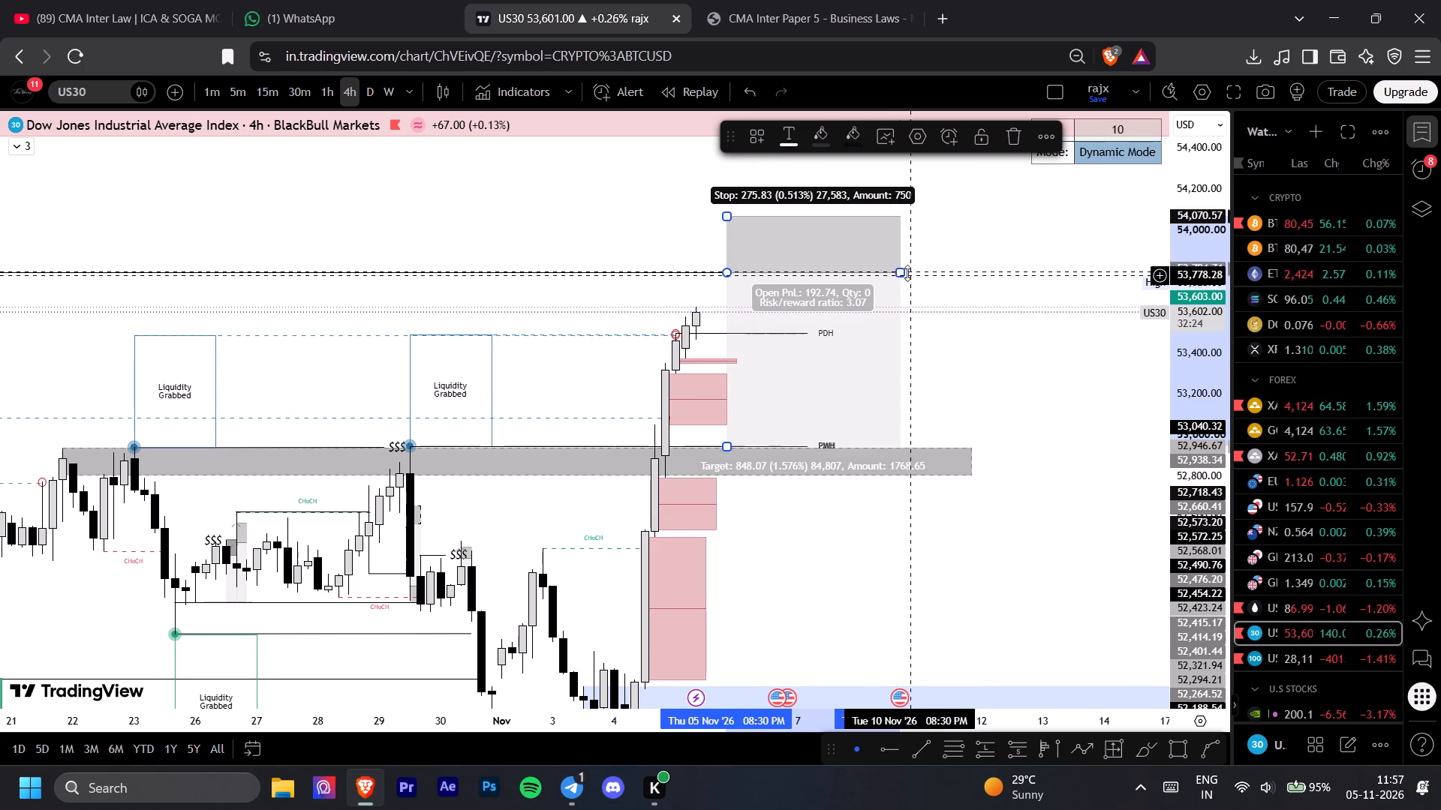
{"action": "left_click", "coordinate": [901, 273]}
{"action": "left_click_drag", "start_coordinate": [901, 273], "coordinate": [823, 281]}
Examine the Dow Jones 4-hour structure below the short position, from the grey zone through PWL and PDL to PML.
{"action": "left_click_drag", "start_coordinate": [870, 369], "coordinate": [946, 459]}
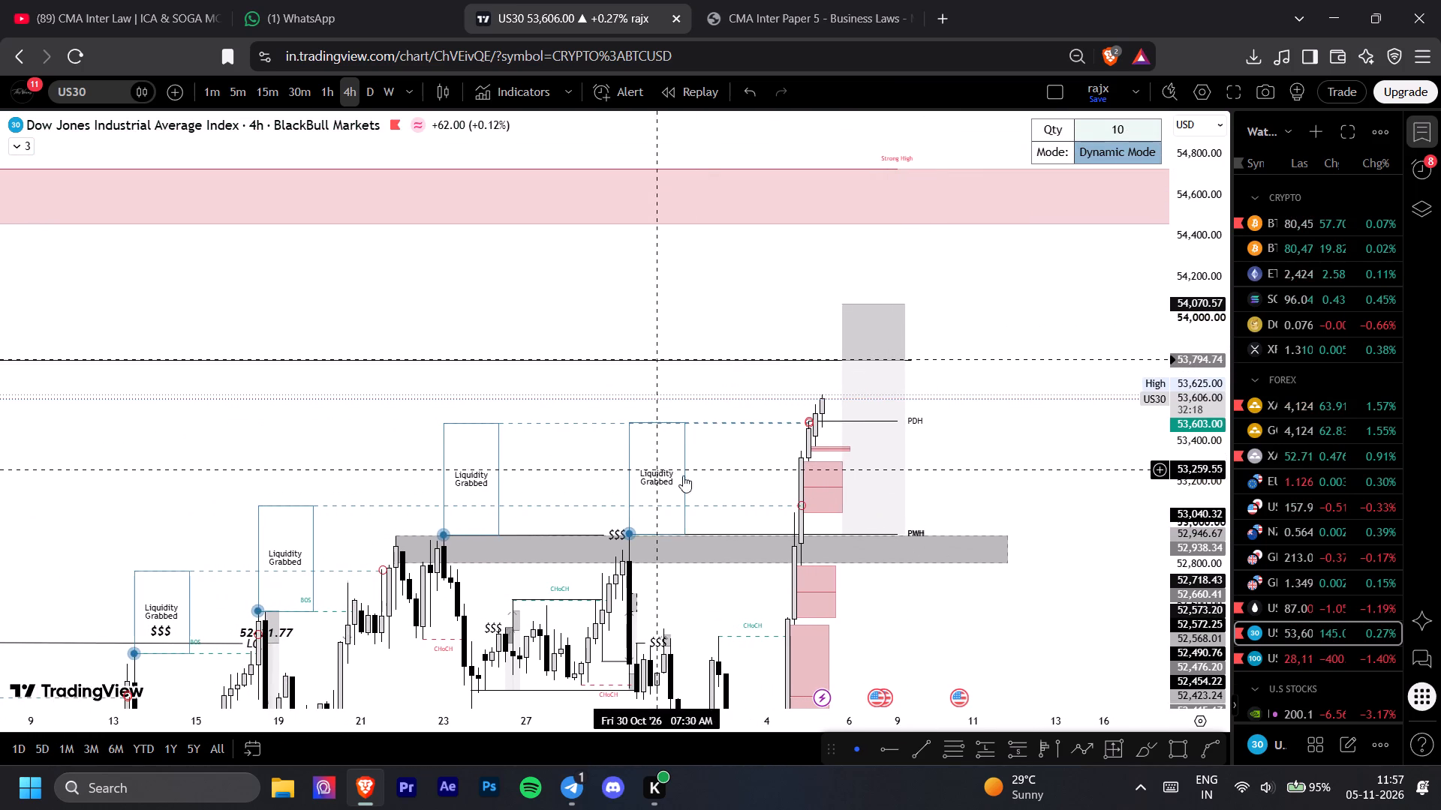
{"action": "left_click_drag", "start_coordinate": [727, 484], "coordinate": [718, 267]}
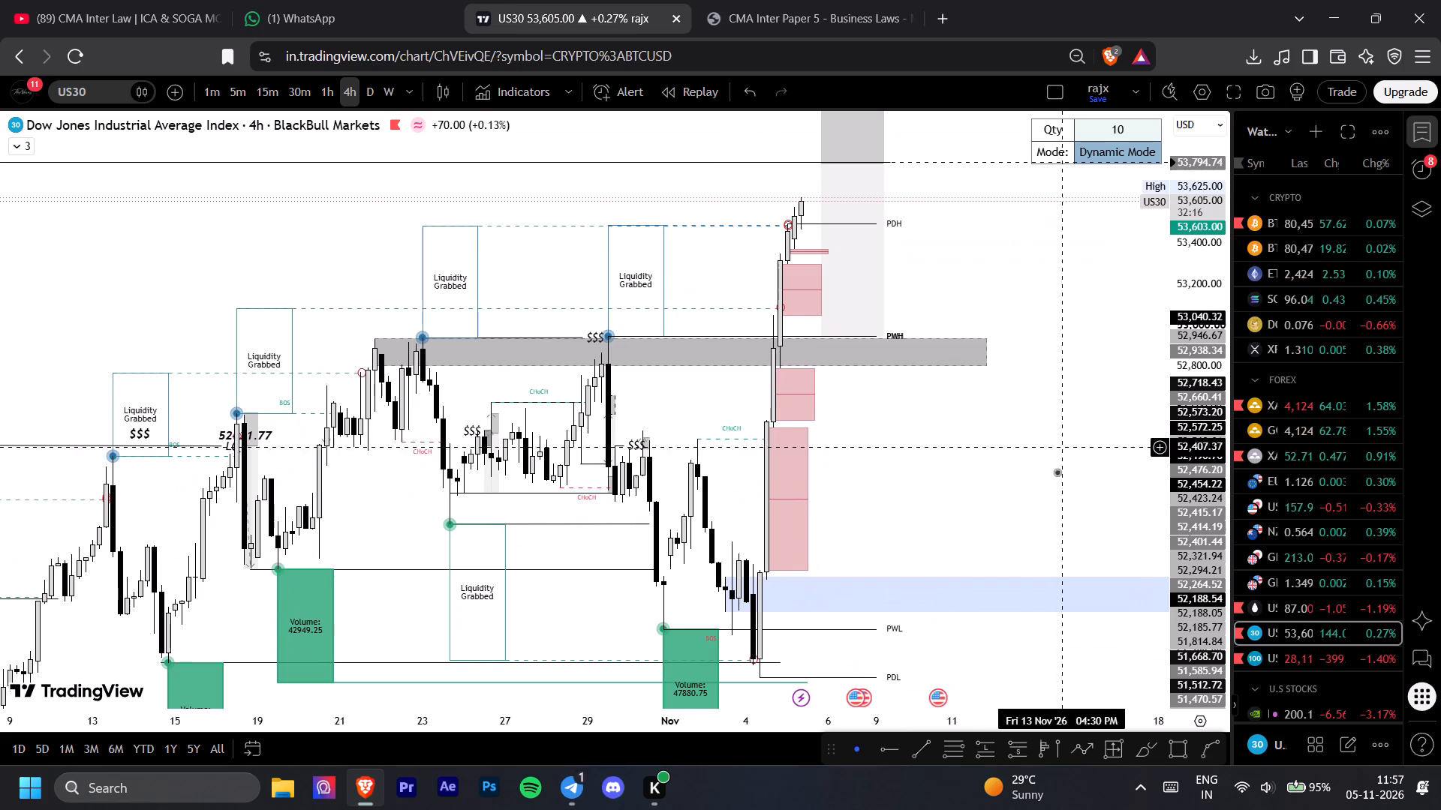
{"action": "left_click_drag", "start_coordinate": [1048, 482], "coordinate": [1063, 365]}
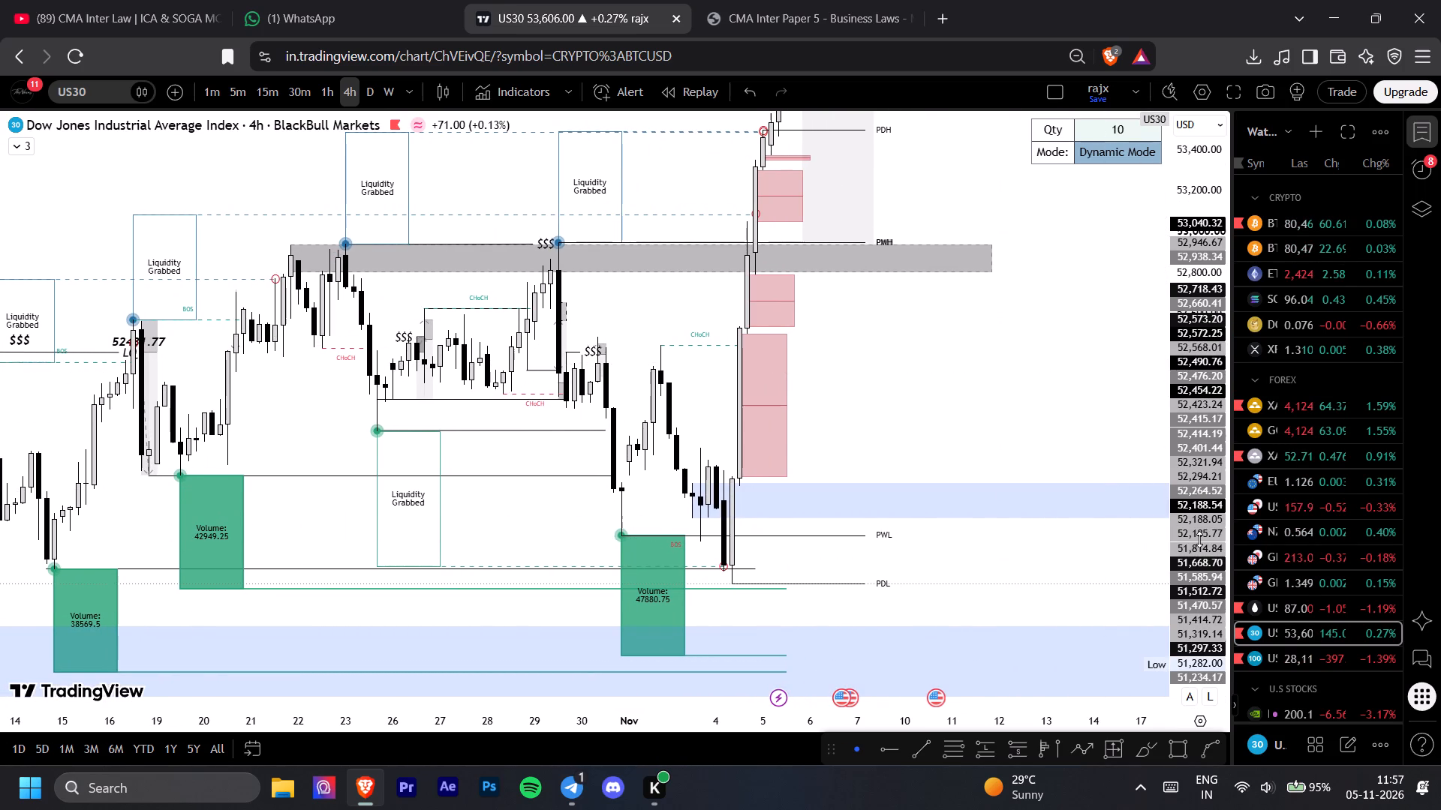
{"action": "left_click_drag", "start_coordinate": [1199, 539], "coordinate": [1198, 578]}
{"action": "left_click_drag", "start_coordinate": [972, 413], "coordinate": [997, 392]}
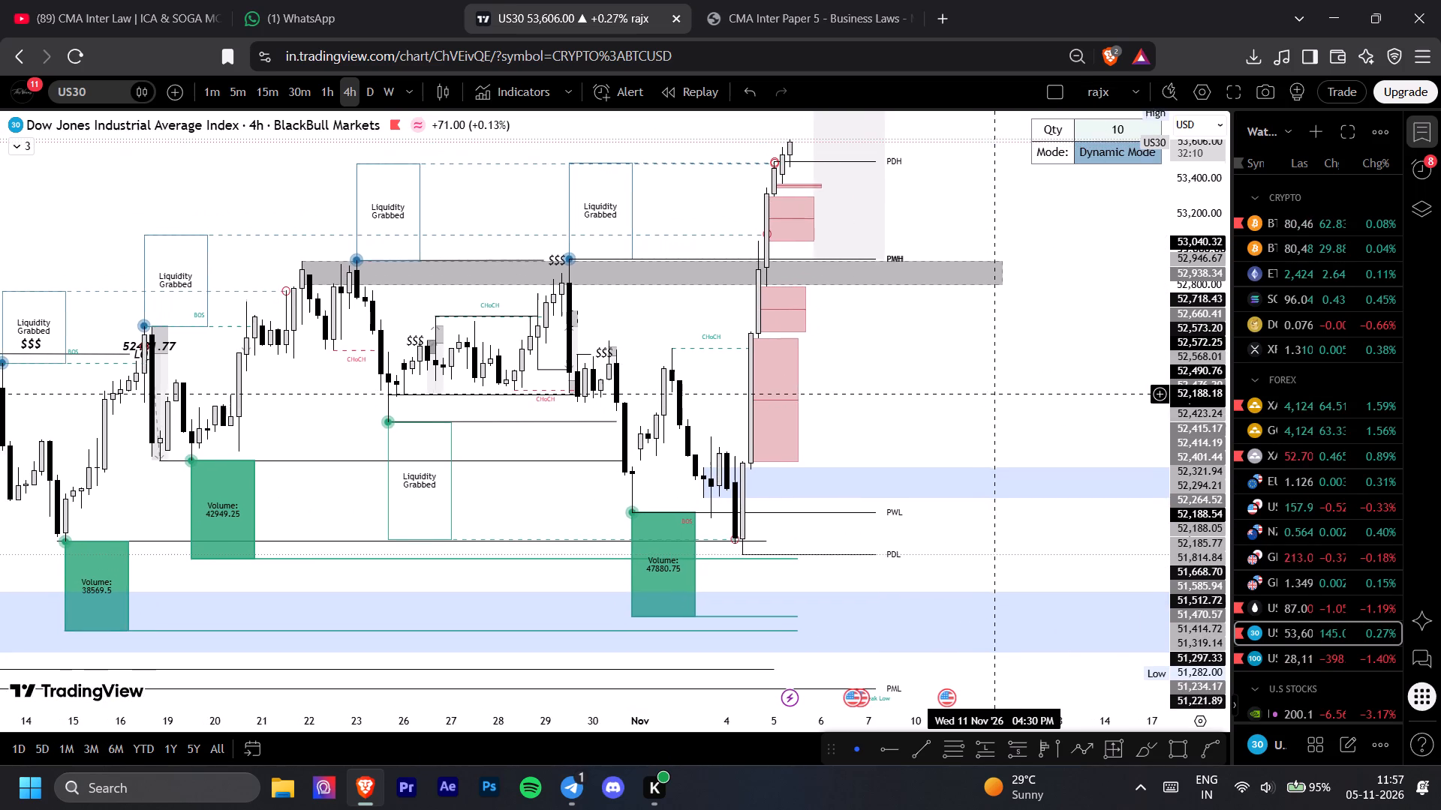
{"action": "left_click_drag", "start_coordinate": [997, 392], "coordinate": [997, 391]}
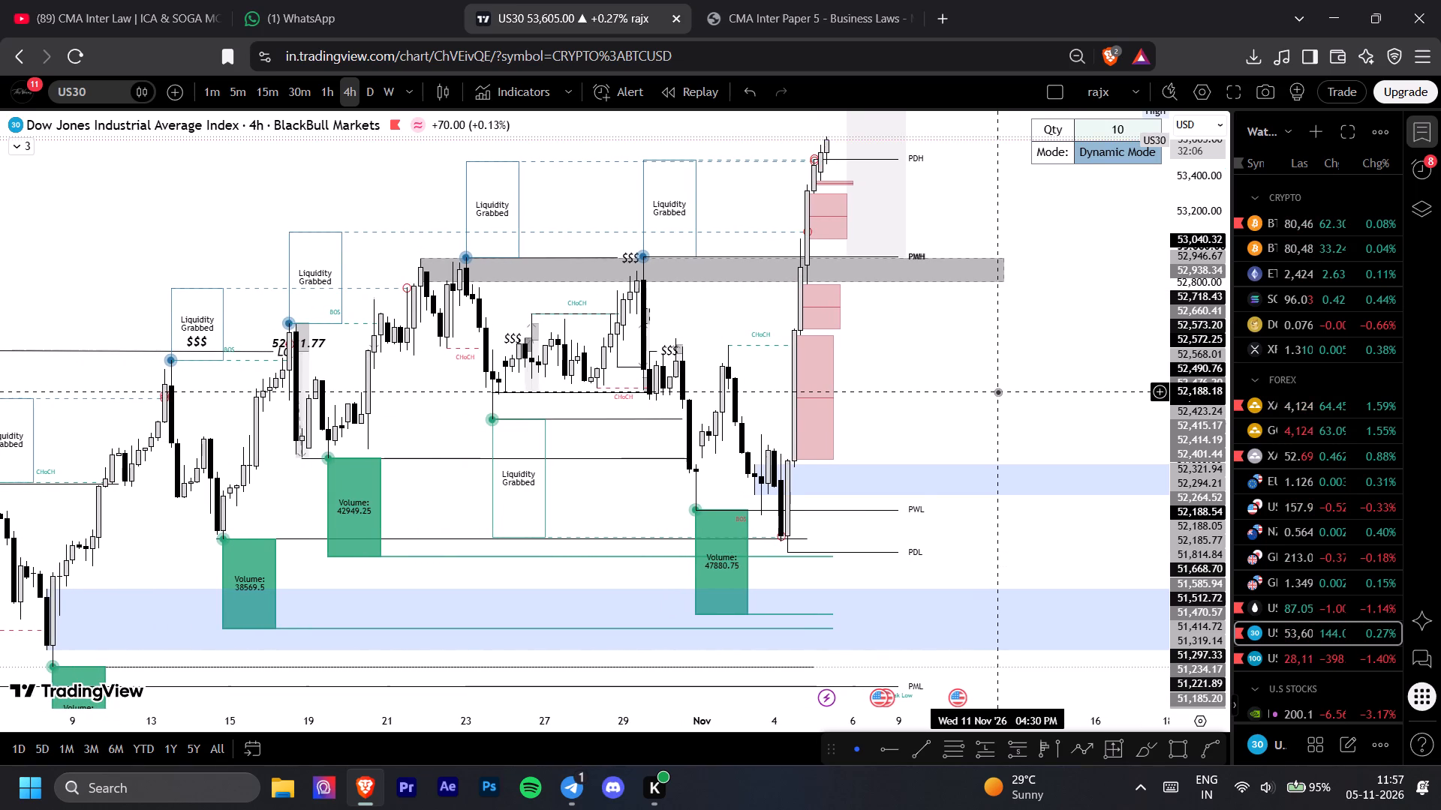
{"action": "left_click_drag", "start_coordinate": [928, 574], "coordinate": [1041, 347]}
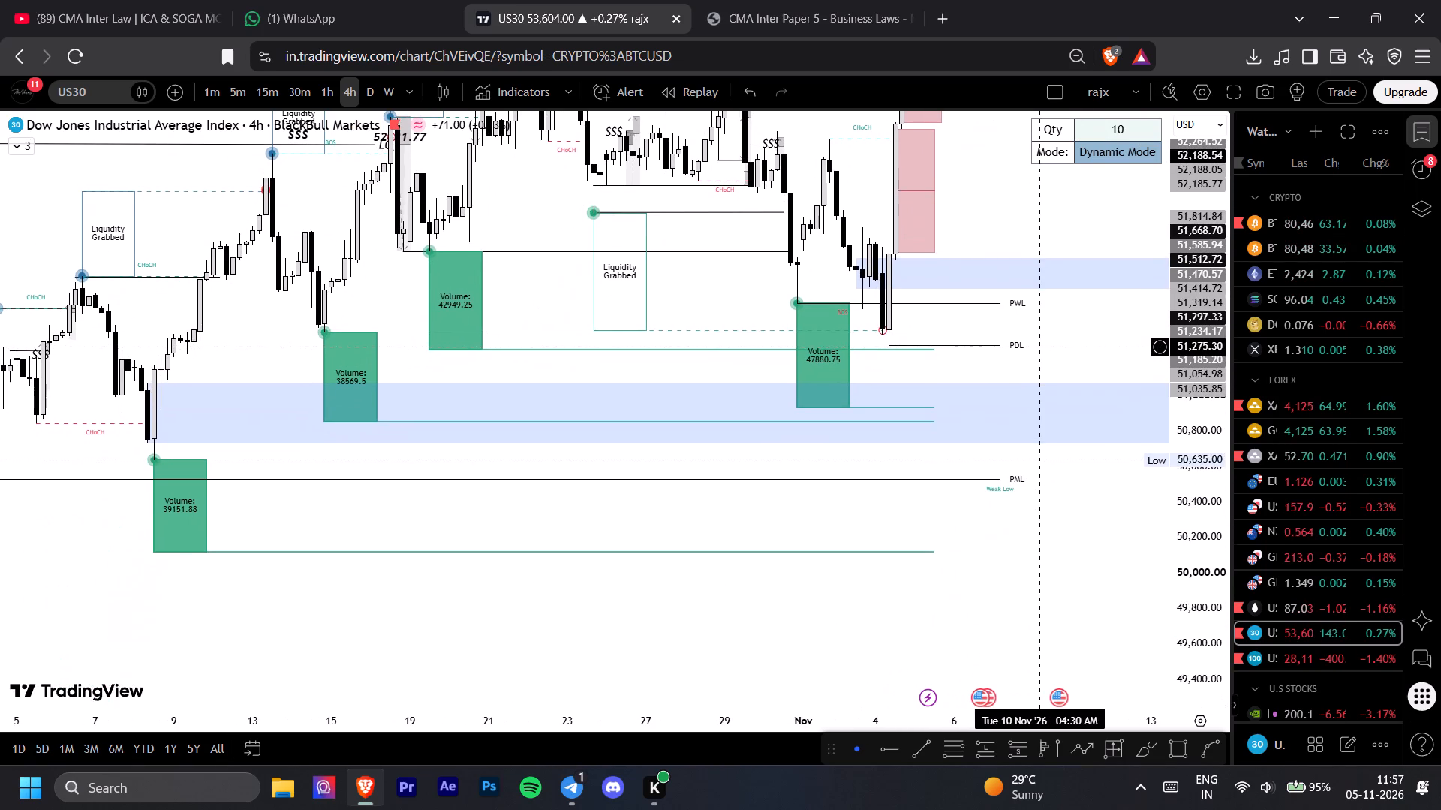
{"action": "left_click_drag", "start_coordinate": [1041, 347], "coordinate": [994, 442]}
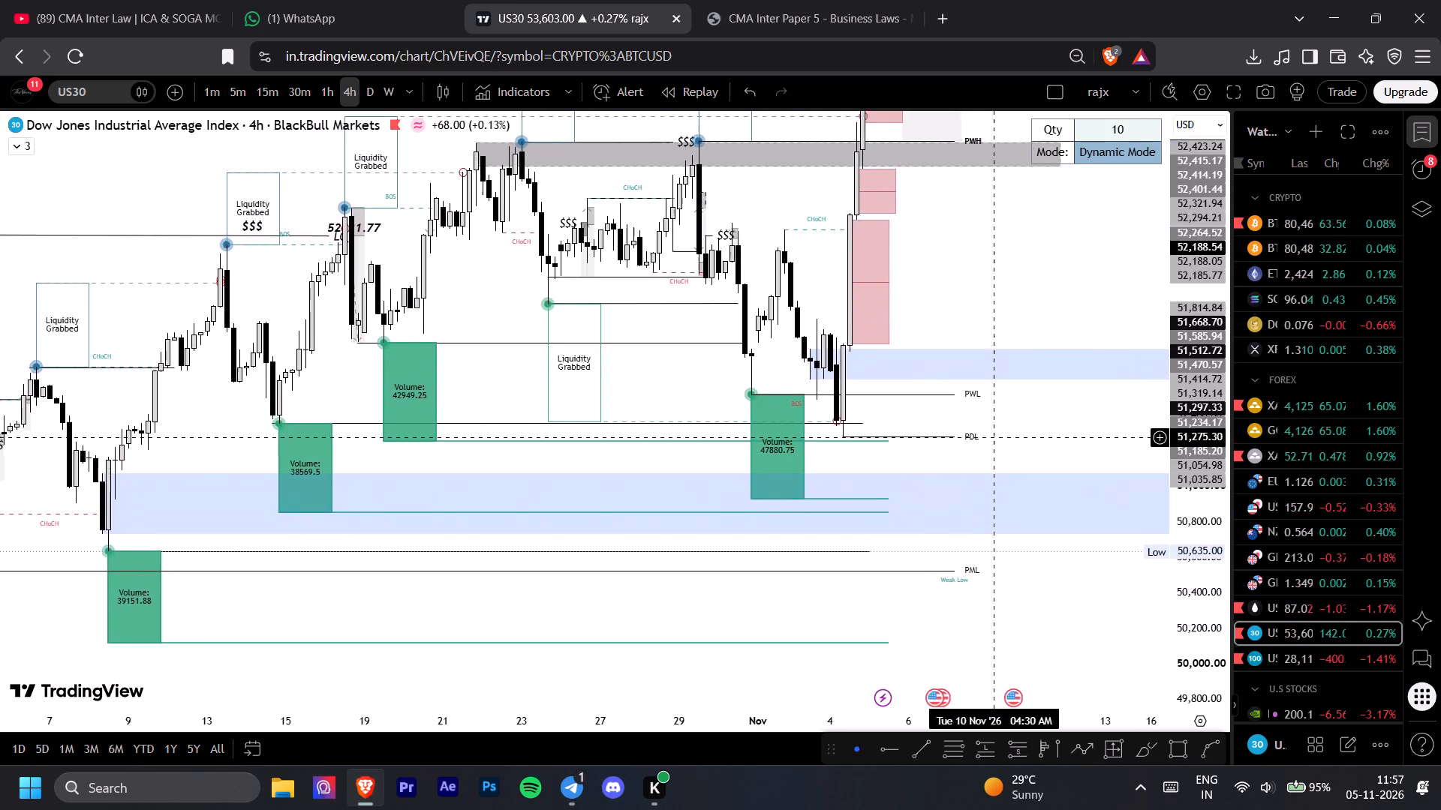
{"action": "left_click_drag", "start_coordinate": [994, 442], "coordinate": [983, 586]}
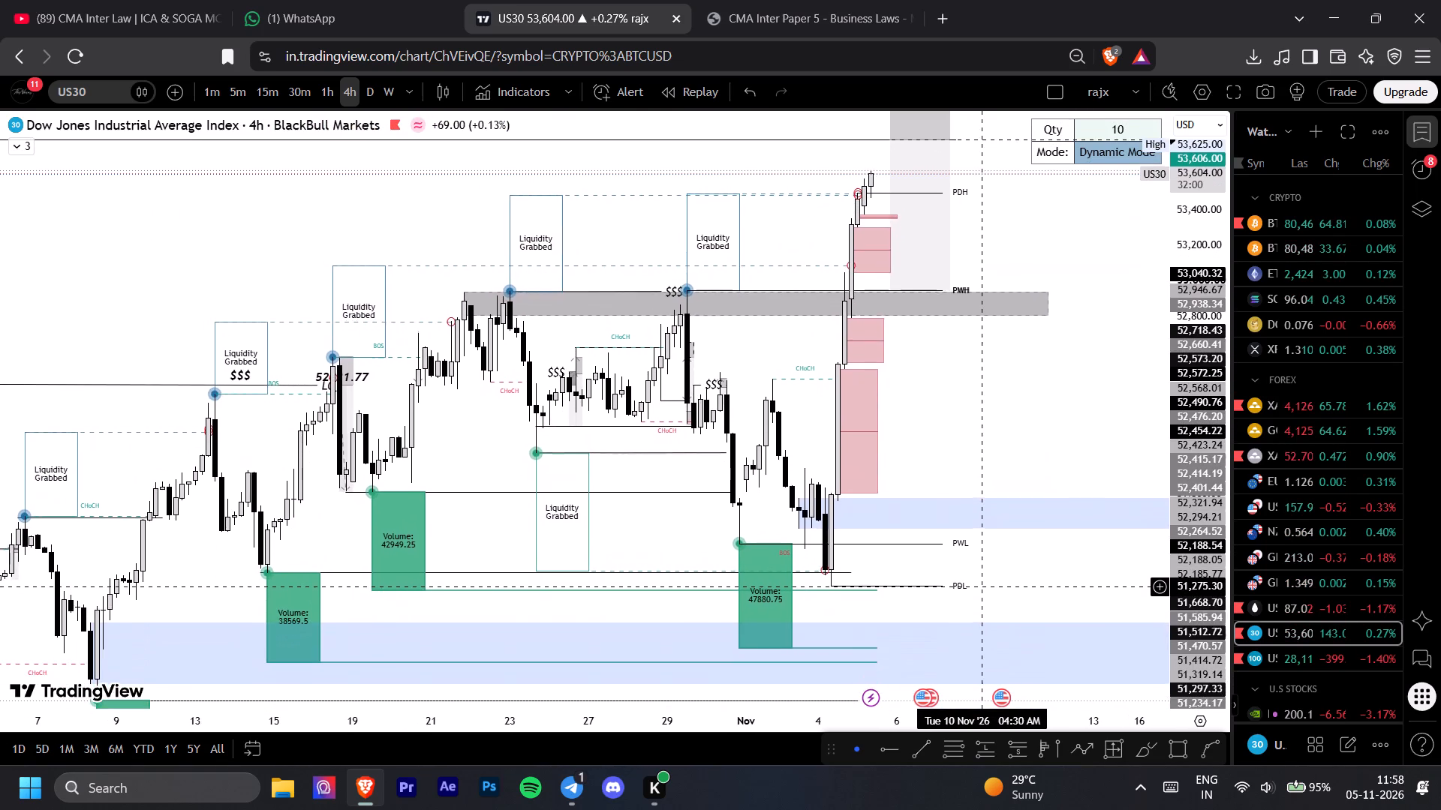
{"action": "left_click_drag", "start_coordinate": [983, 586], "coordinate": [1029, 546]}
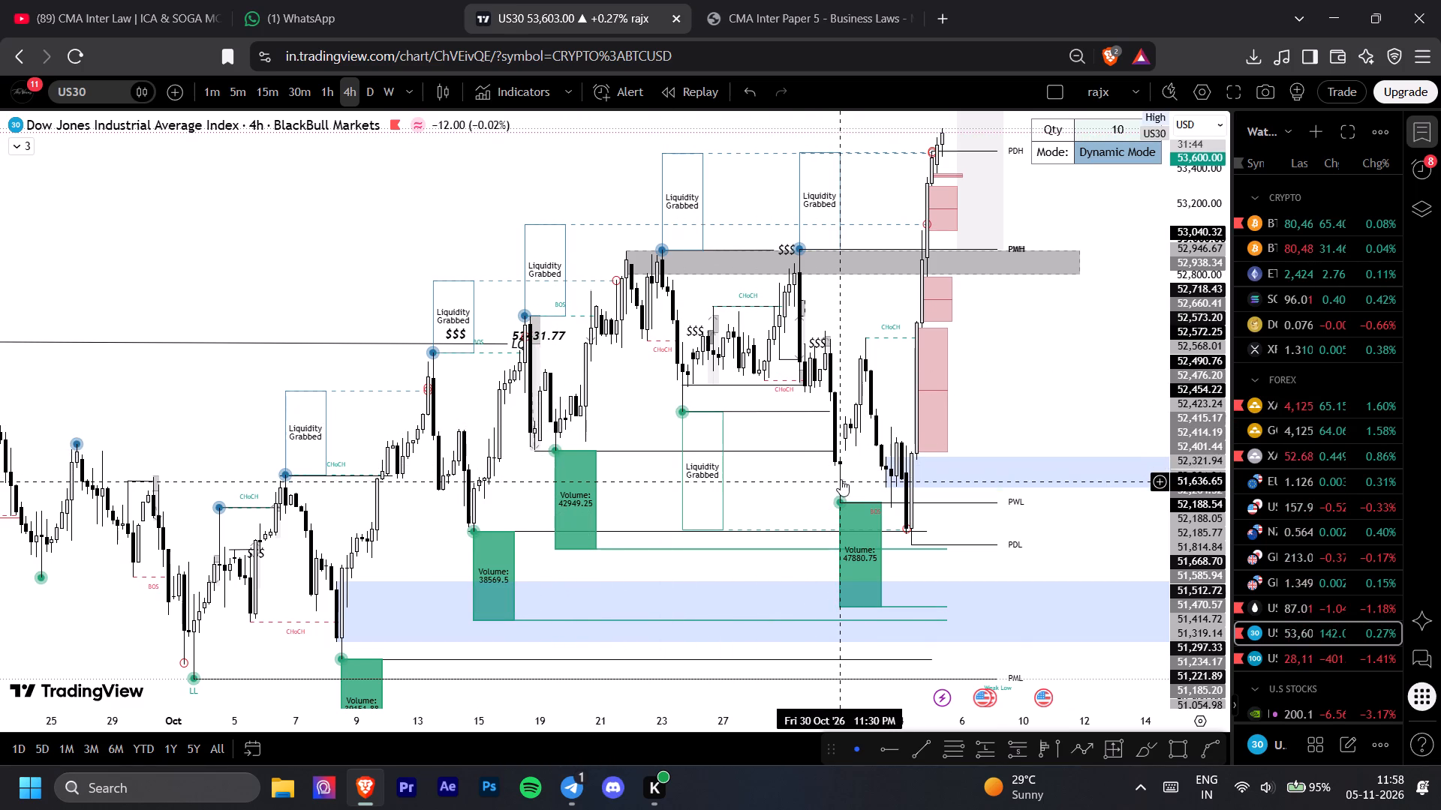
{"action": "left_click_drag", "start_coordinate": [792, 496], "coordinate": [804, 419]}
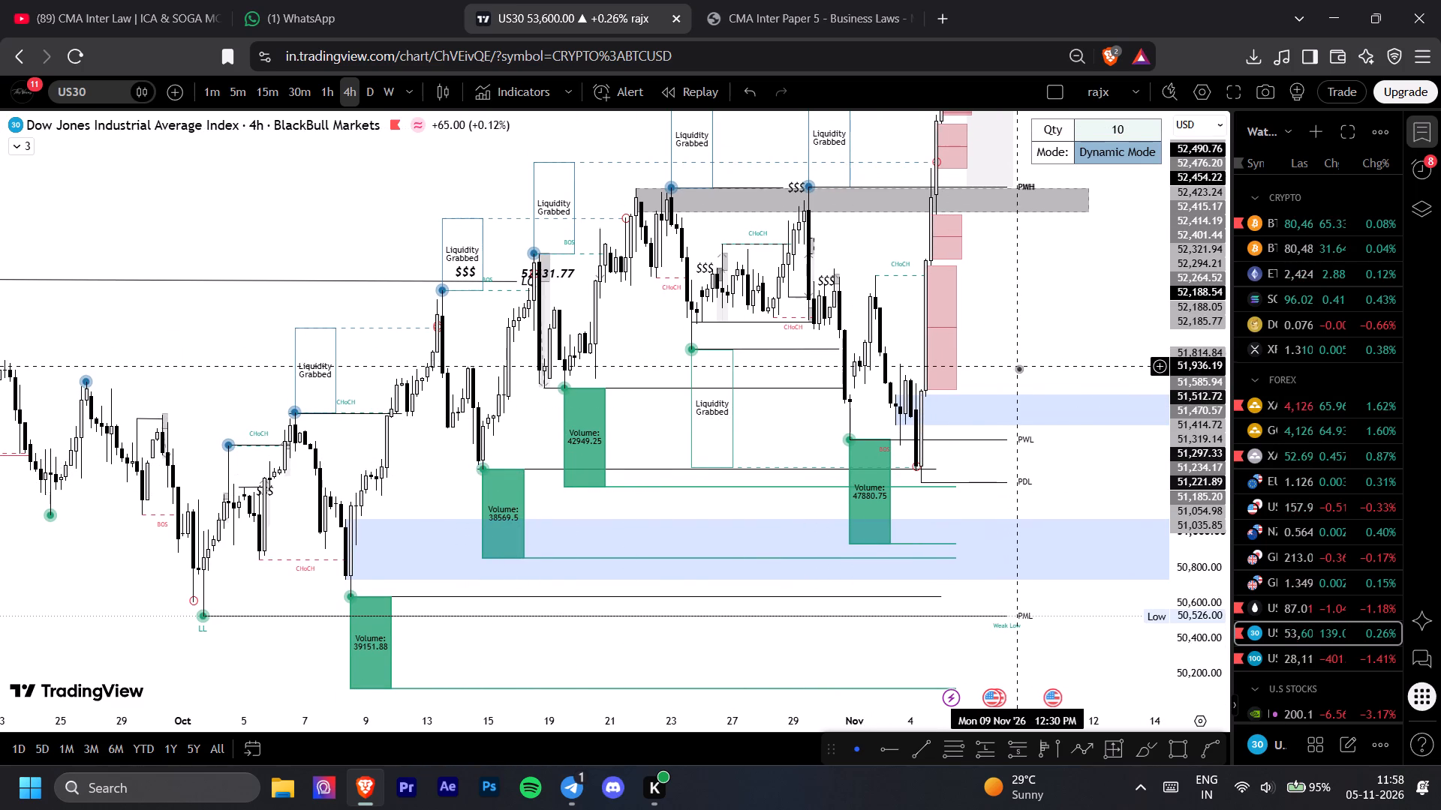
{"action": "left_click_drag", "start_coordinate": [1018, 368], "coordinate": [1015, 283]}
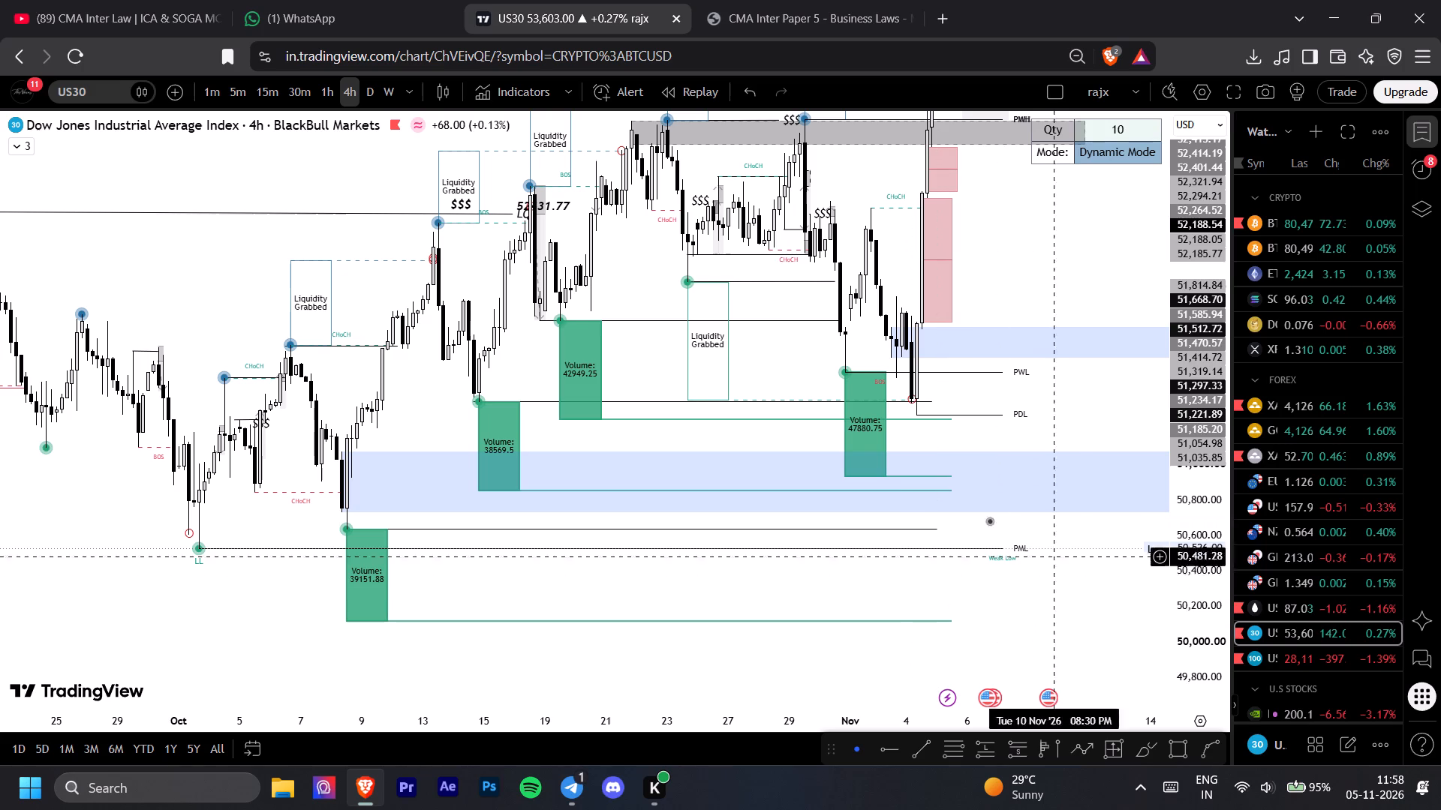
Extend the horizontal line starting at the 8 October low, at about 50,636, to 10 November.
{"action": "left_click_drag", "start_coordinate": [1060, 580], "coordinate": [933, 588]}
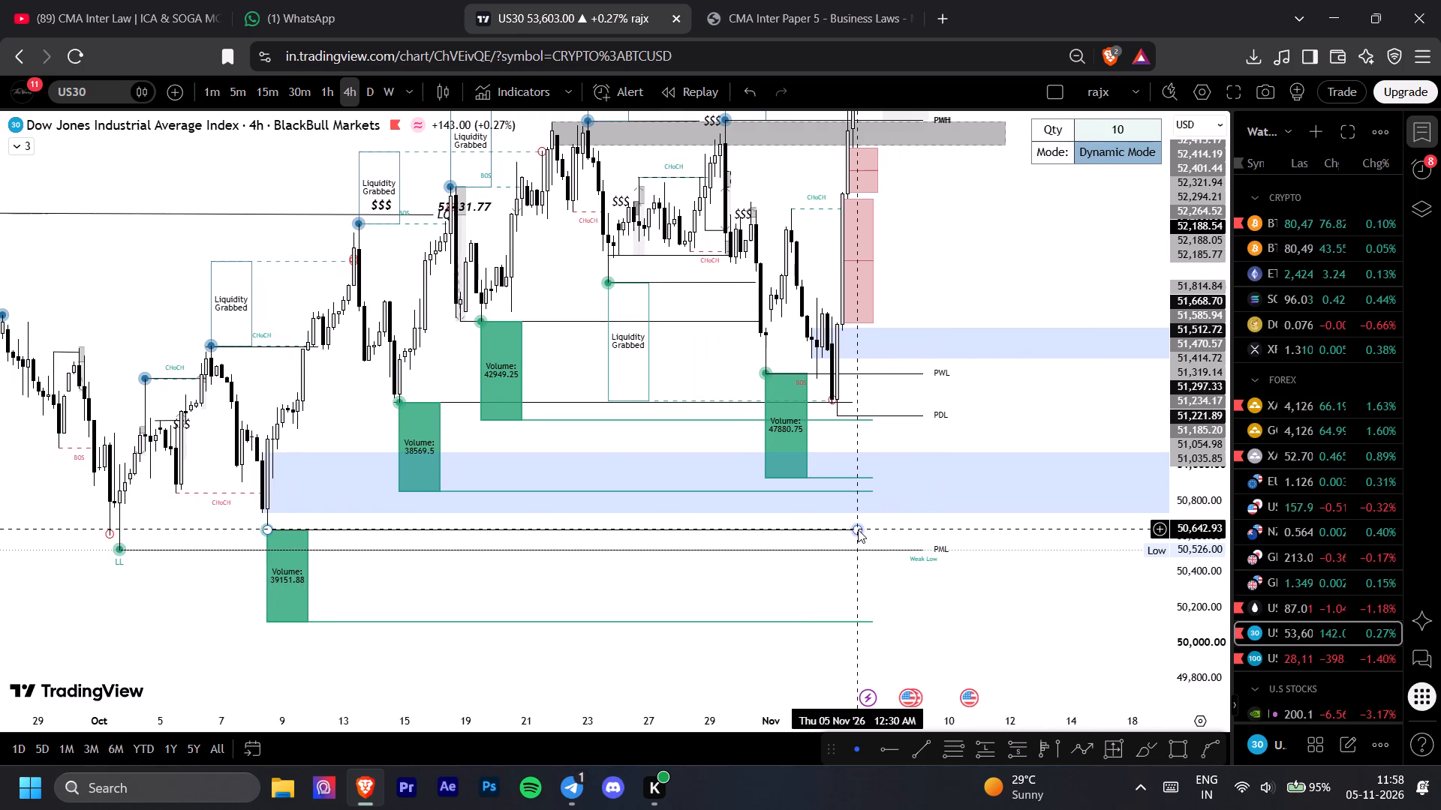
{"action": "left_click", "coordinate": [858, 529]}
{"action": "left_click_drag", "start_coordinate": [858, 529], "coordinate": [972, 526], "text": "shift"}
{"action": "left_click", "coordinate": [972, 526]}
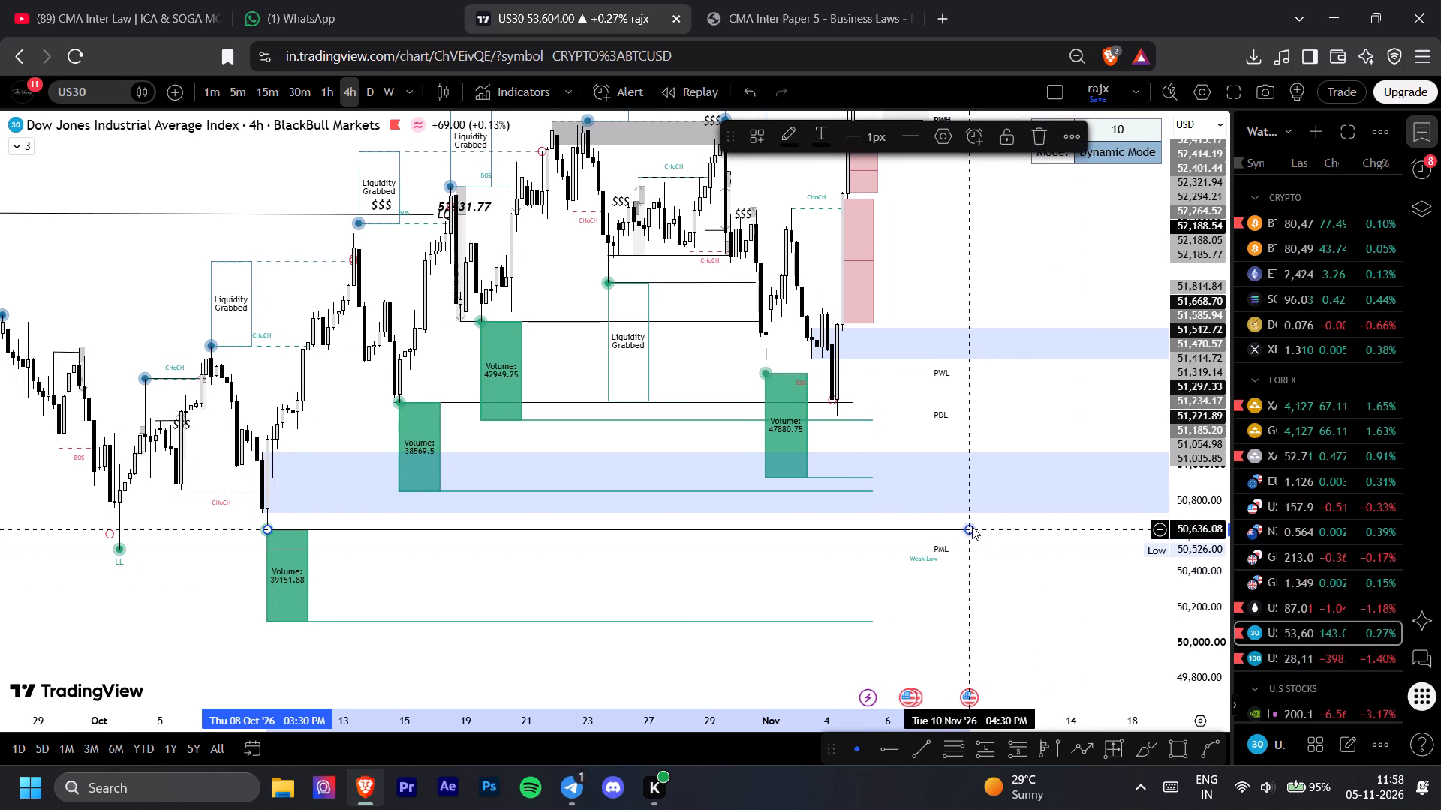
Widen the short position box at the 53,794.74 entry to end at about 10 November.
{"action": "left_click_drag", "start_coordinate": [996, 595], "coordinate": [970, 668]}
{"action": "left_click_drag", "start_coordinate": [1191, 496], "coordinate": [1189, 568]}
{"action": "left_click_drag", "start_coordinate": [1123, 277], "coordinate": [1116, 435]}
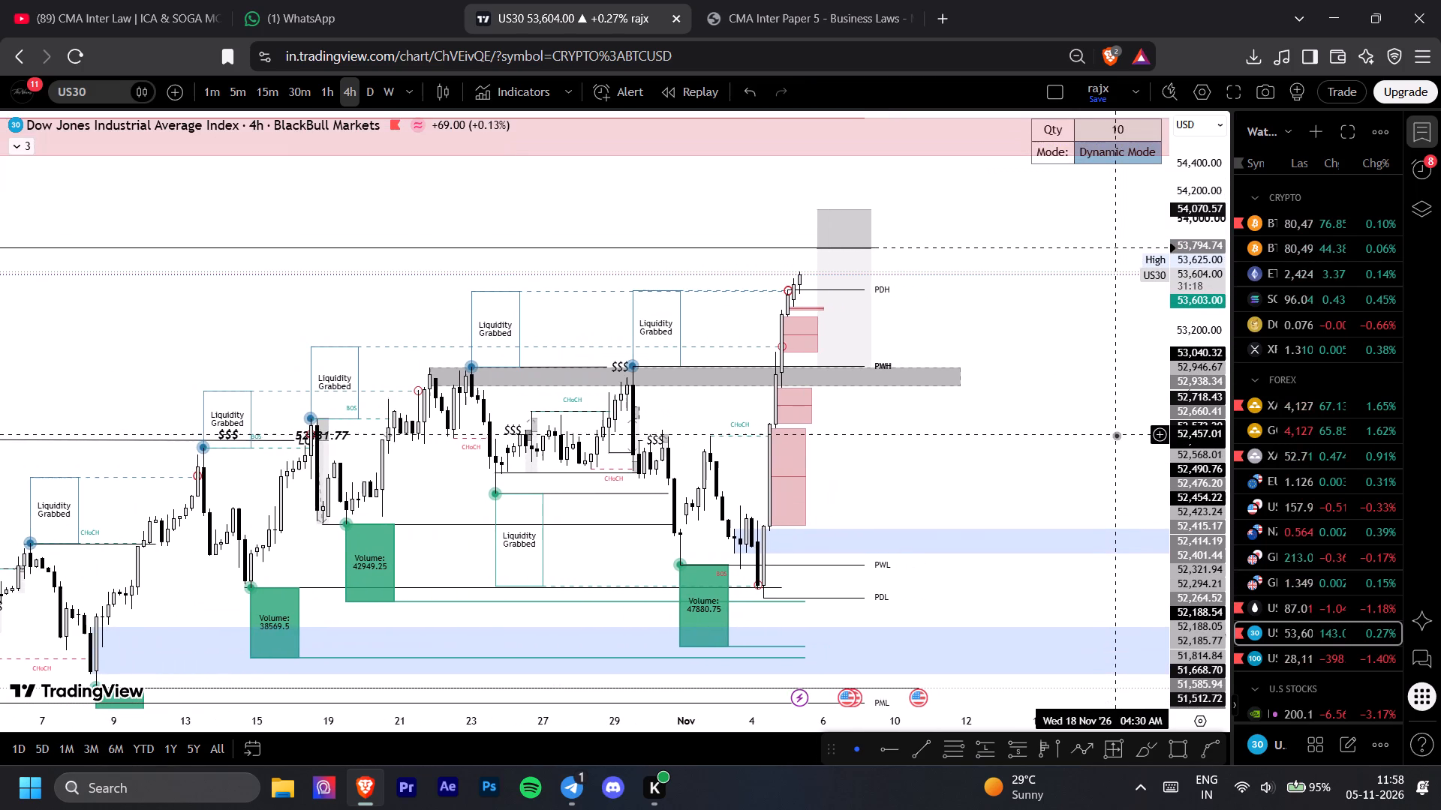
{"action": "left_click_drag", "start_coordinate": [1203, 516], "coordinate": [1175, 378]}
{"action": "left_click_drag", "start_coordinate": [1045, 410], "coordinate": [1048, 457]}
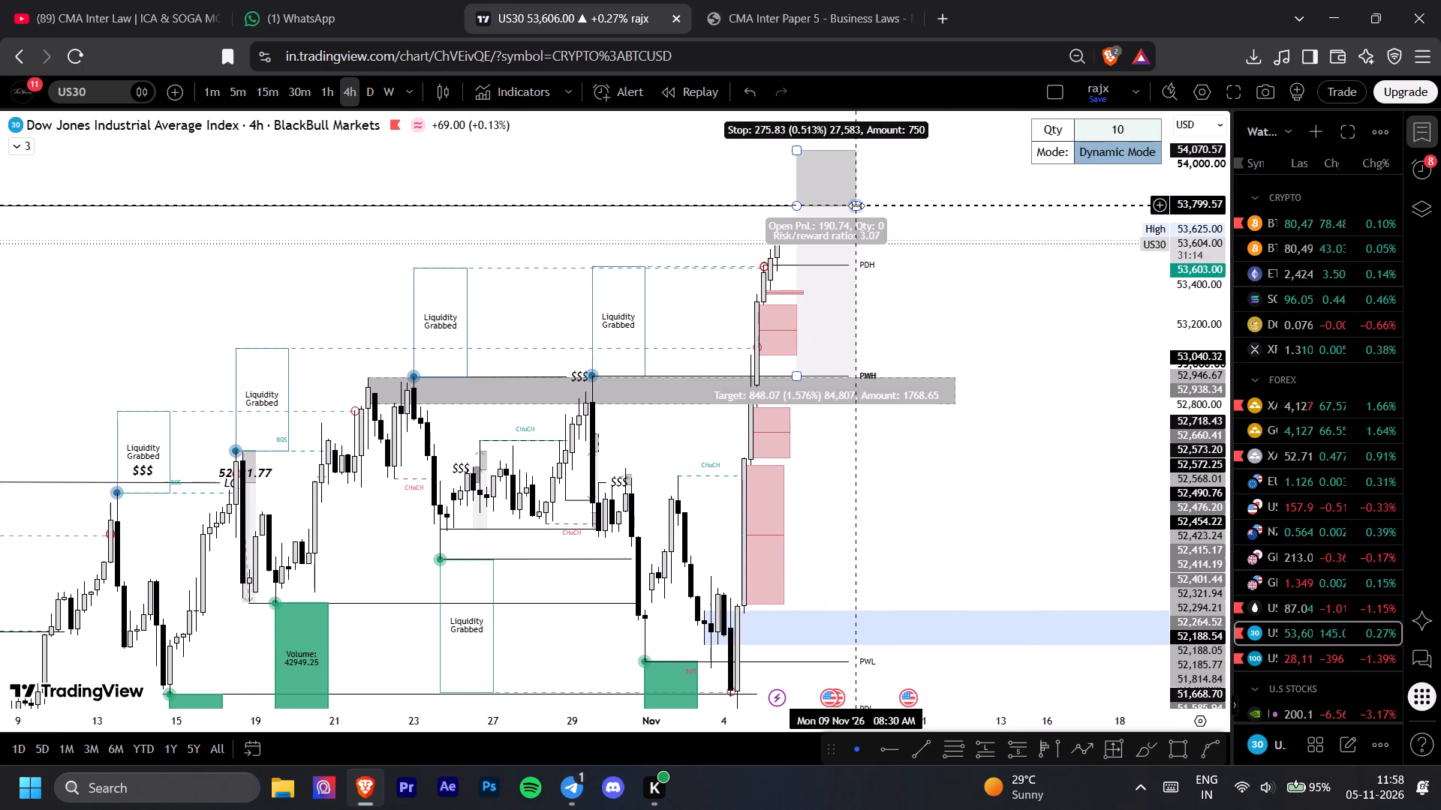
{"action": "left_click_drag", "start_coordinate": [856, 205], "coordinate": [893, 217]}
{"action": "left_click", "coordinate": [893, 217]}
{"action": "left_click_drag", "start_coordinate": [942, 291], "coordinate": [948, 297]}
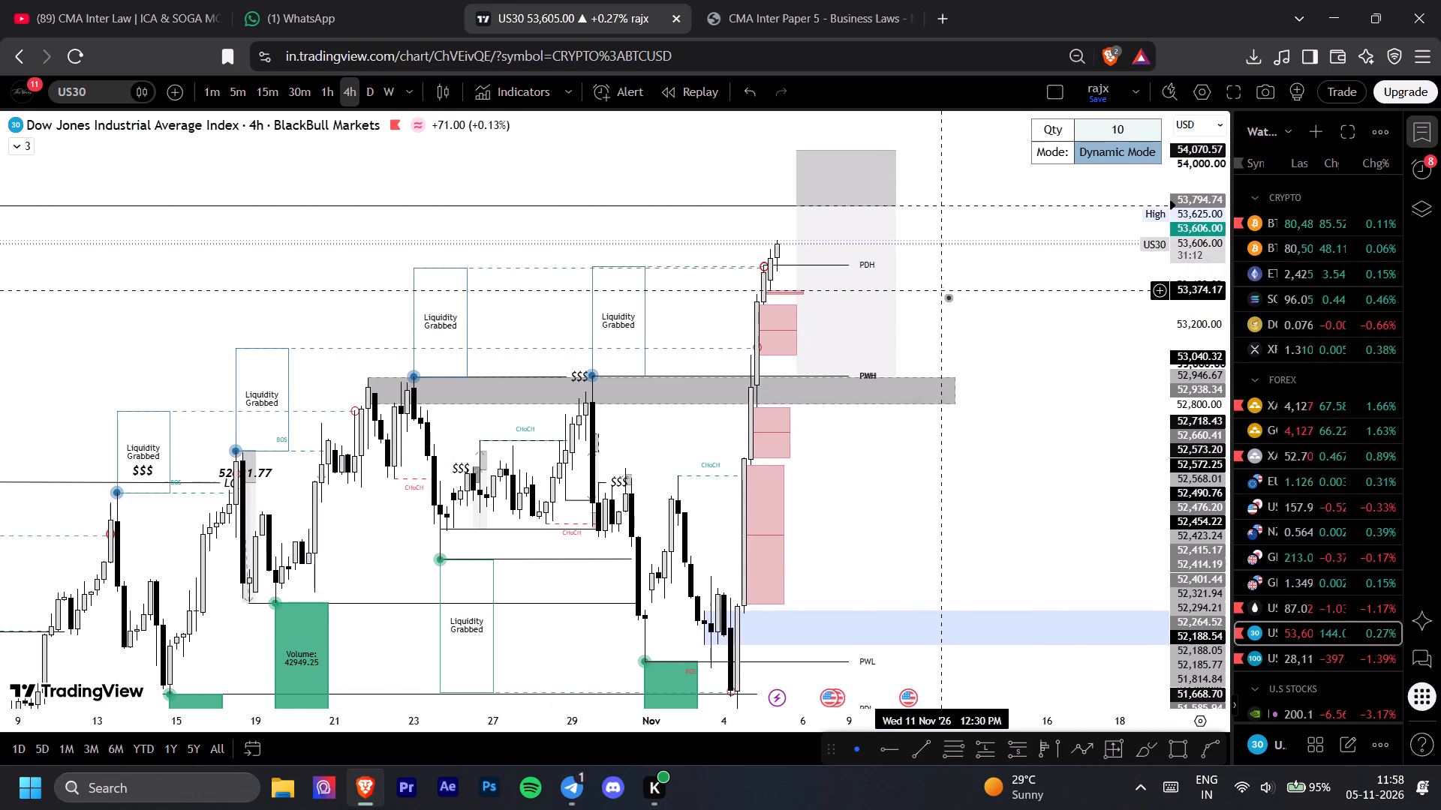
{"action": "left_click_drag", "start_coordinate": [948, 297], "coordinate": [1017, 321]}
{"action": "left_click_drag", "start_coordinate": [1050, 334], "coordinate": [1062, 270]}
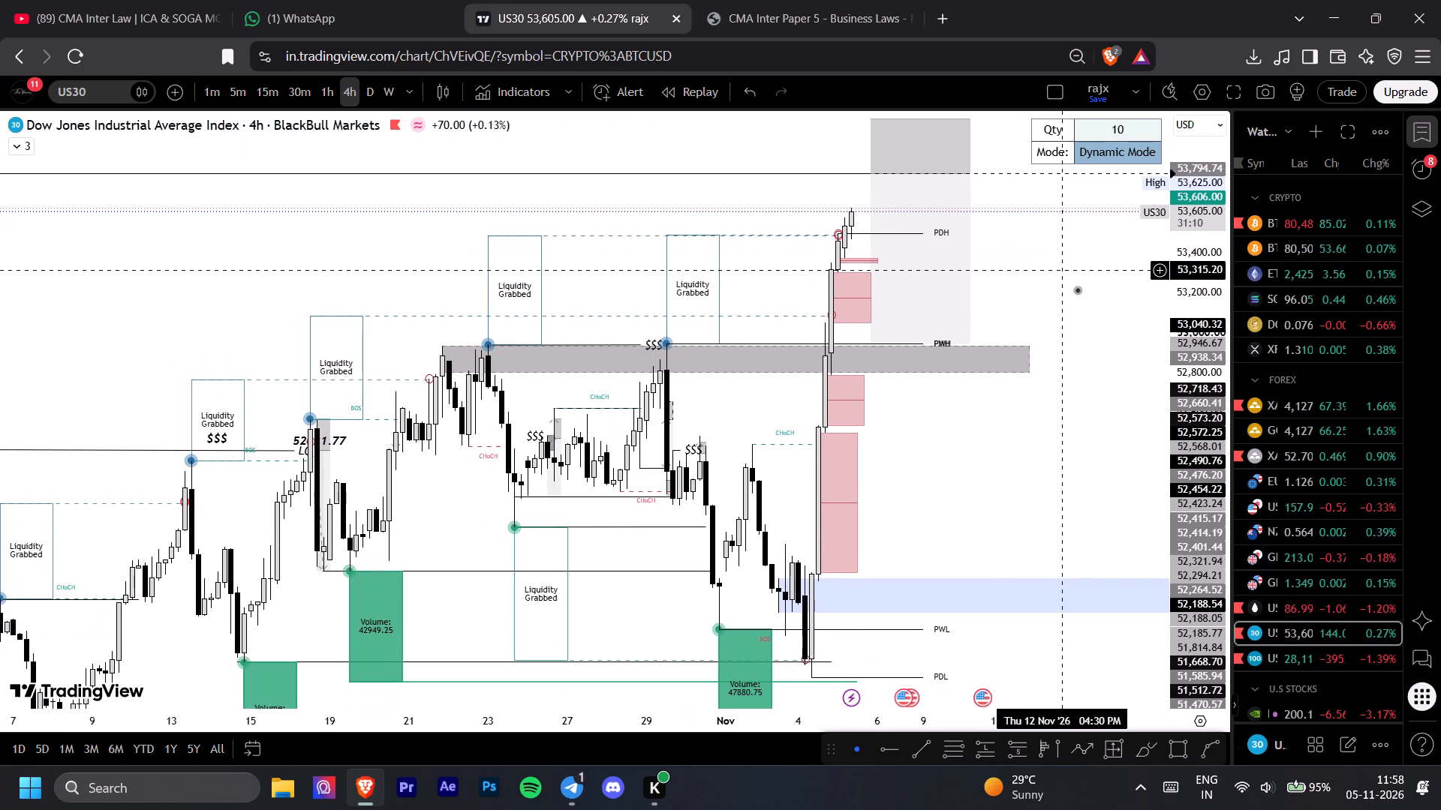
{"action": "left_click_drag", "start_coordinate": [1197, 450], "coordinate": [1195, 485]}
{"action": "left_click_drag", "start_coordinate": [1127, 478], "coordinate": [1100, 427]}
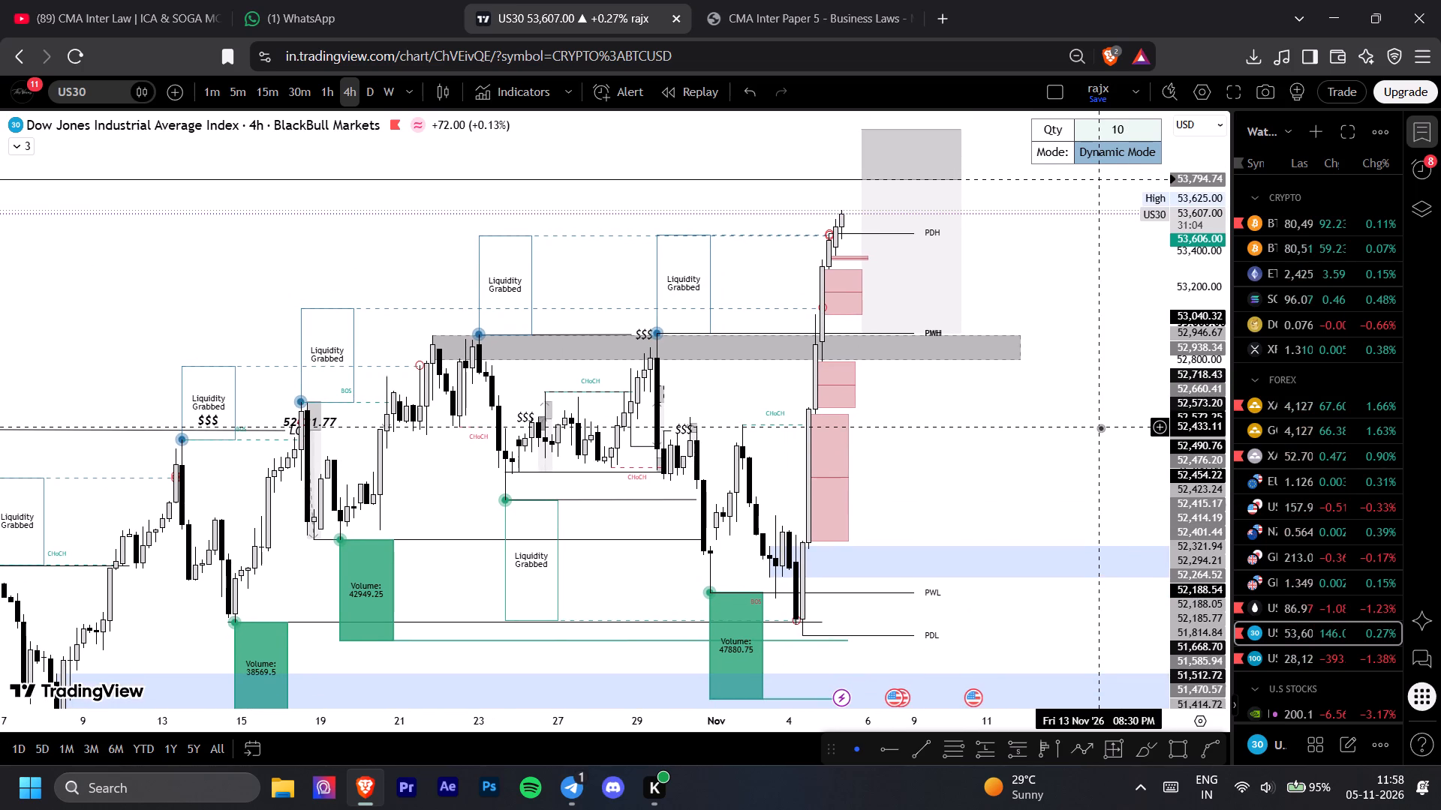
Review the legend of indicators applied to the Dow Jones chart, then collapse it.
{"action": "left_click", "coordinate": [9, 133]}
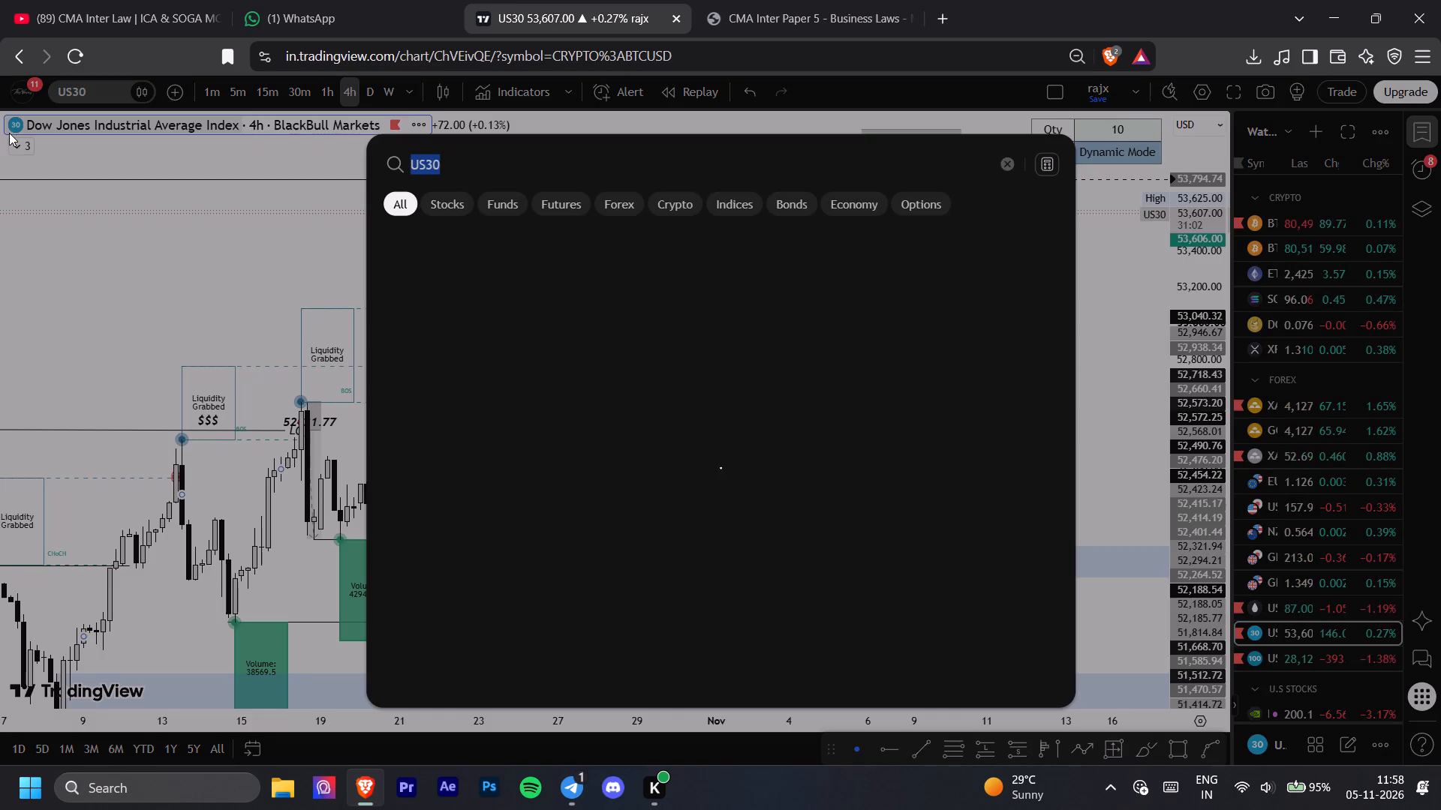
{"action": "left_click", "coordinate": [18, 145]}
{"action": "left_click", "coordinate": [18, 145]}
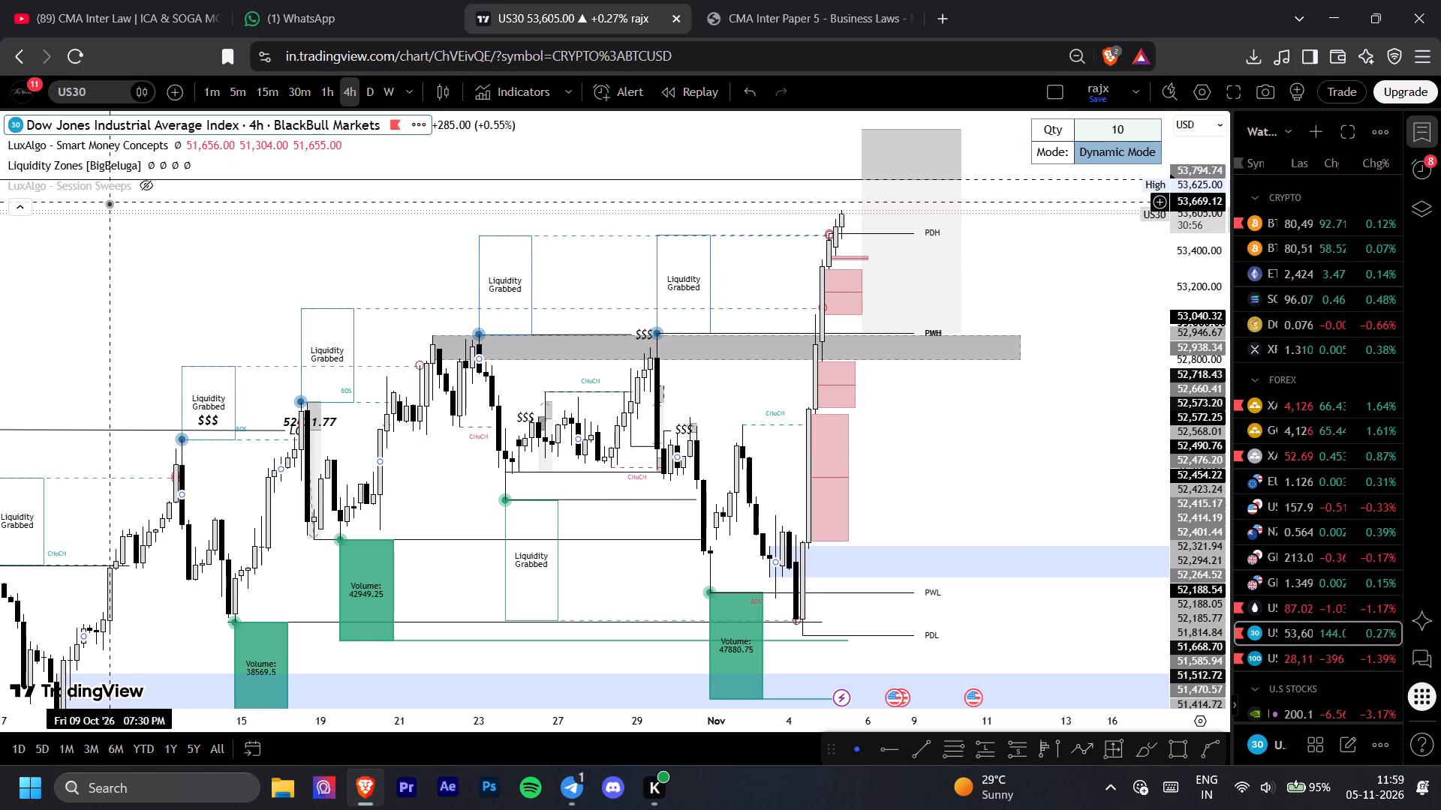
{"action": "left_click", "coordinate": [29, 211]}
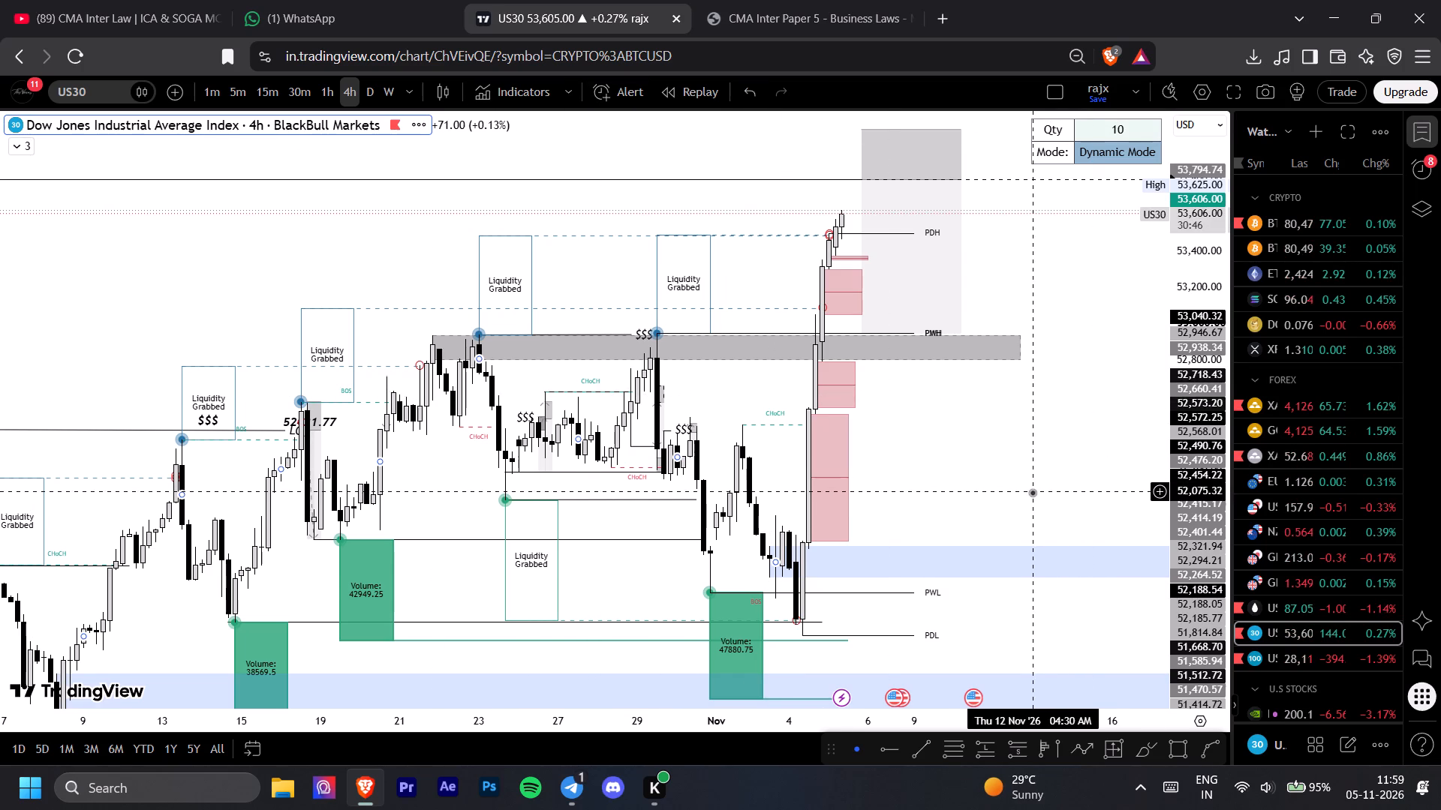
{"action": "left_click_drag", "start_coordinate": [1032, 492], "coordinate": [1024, 498]}
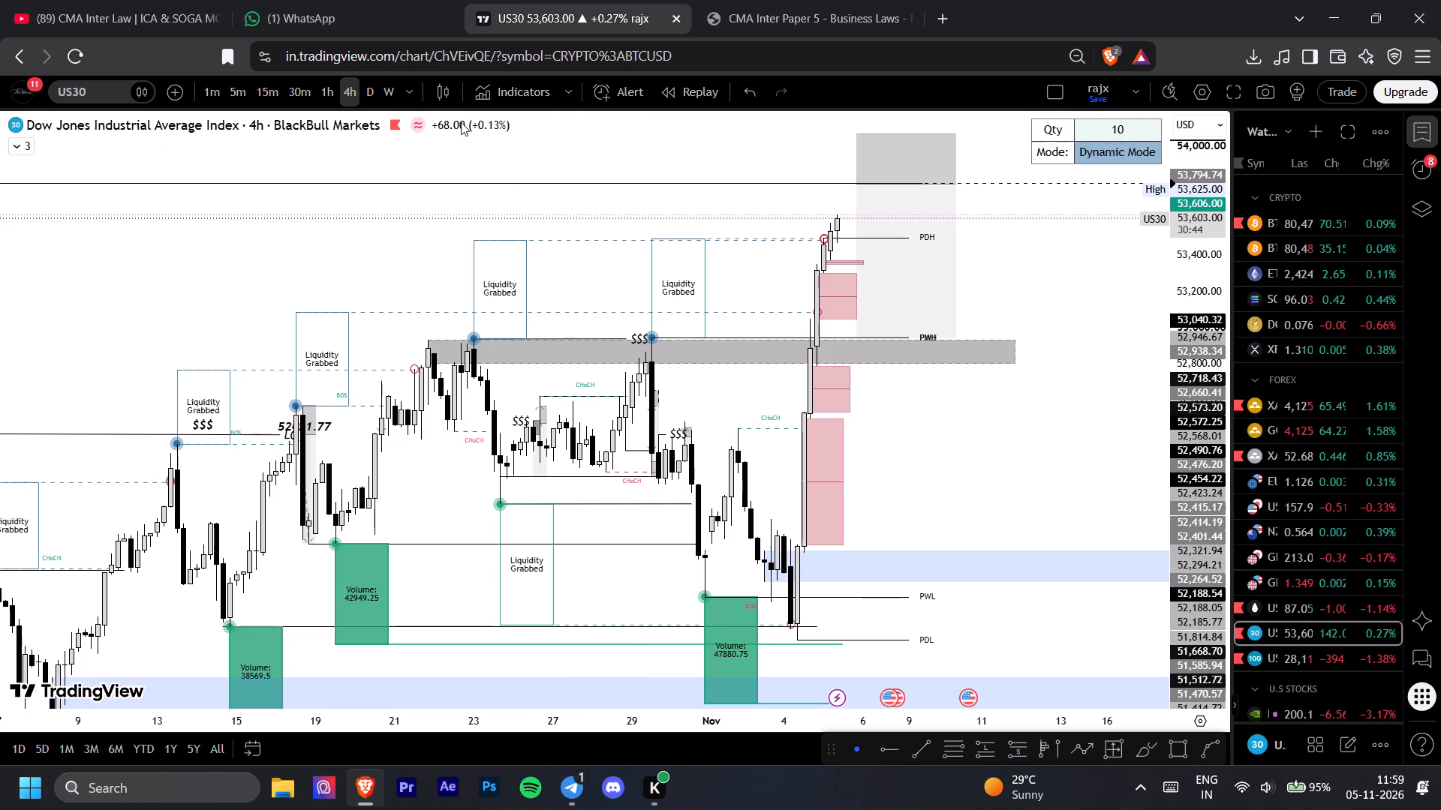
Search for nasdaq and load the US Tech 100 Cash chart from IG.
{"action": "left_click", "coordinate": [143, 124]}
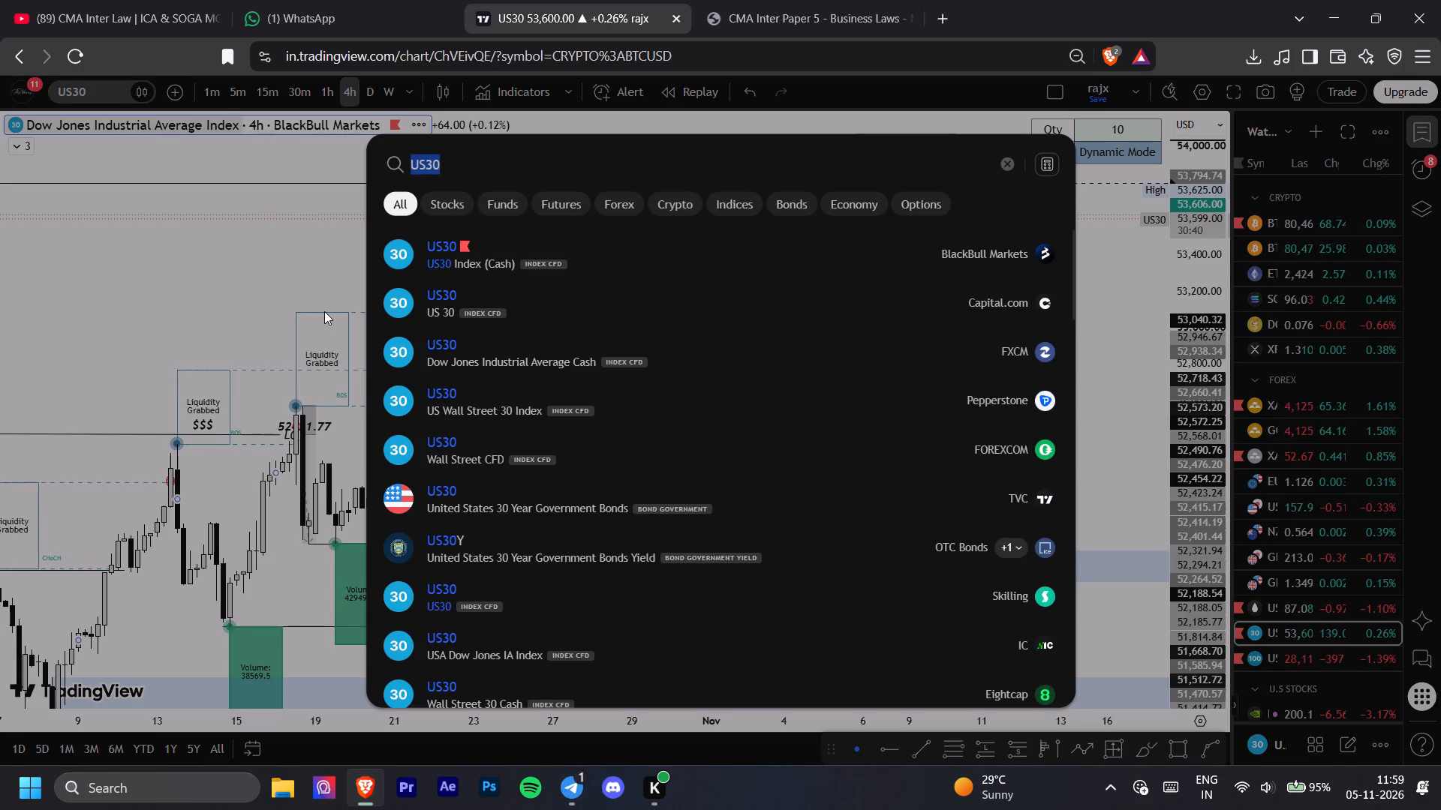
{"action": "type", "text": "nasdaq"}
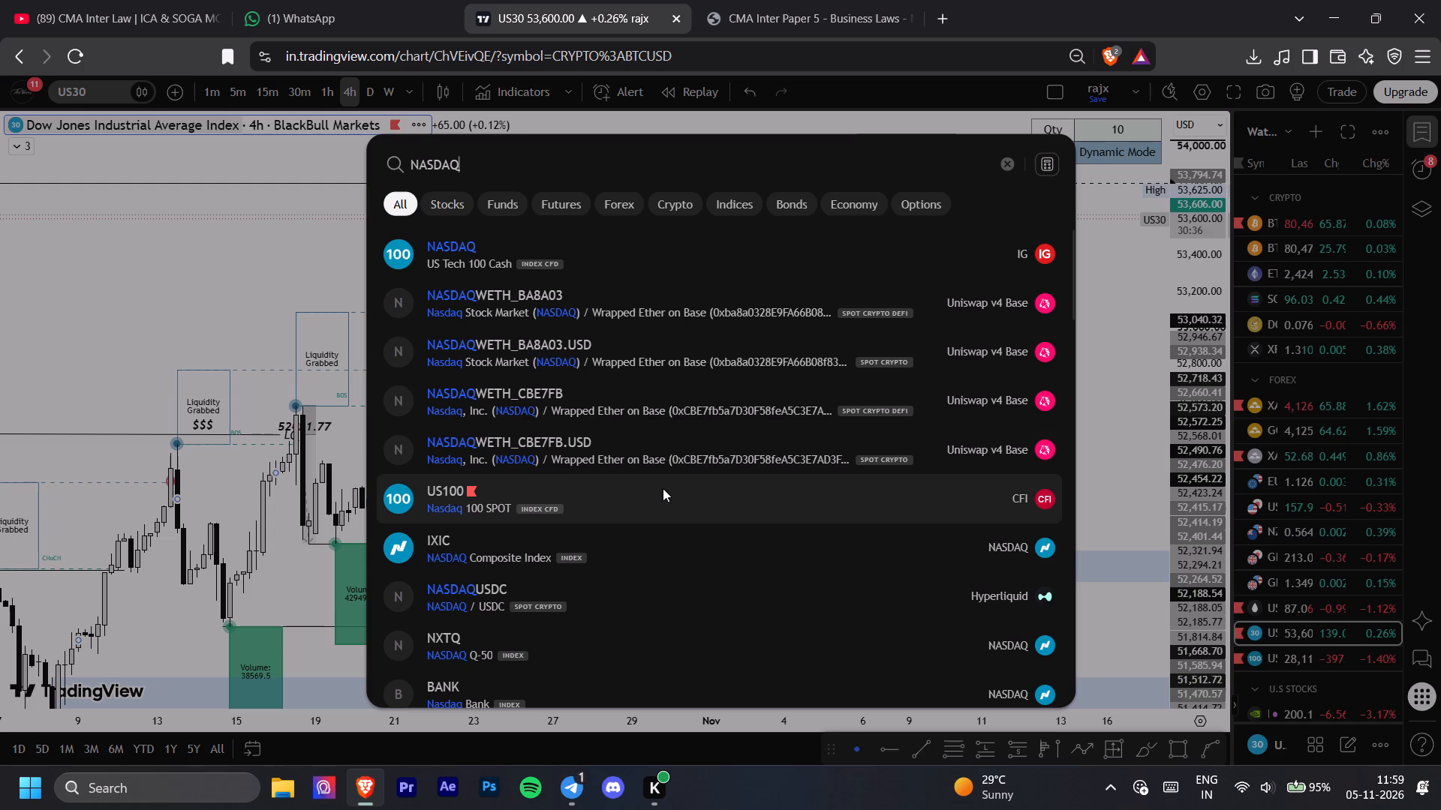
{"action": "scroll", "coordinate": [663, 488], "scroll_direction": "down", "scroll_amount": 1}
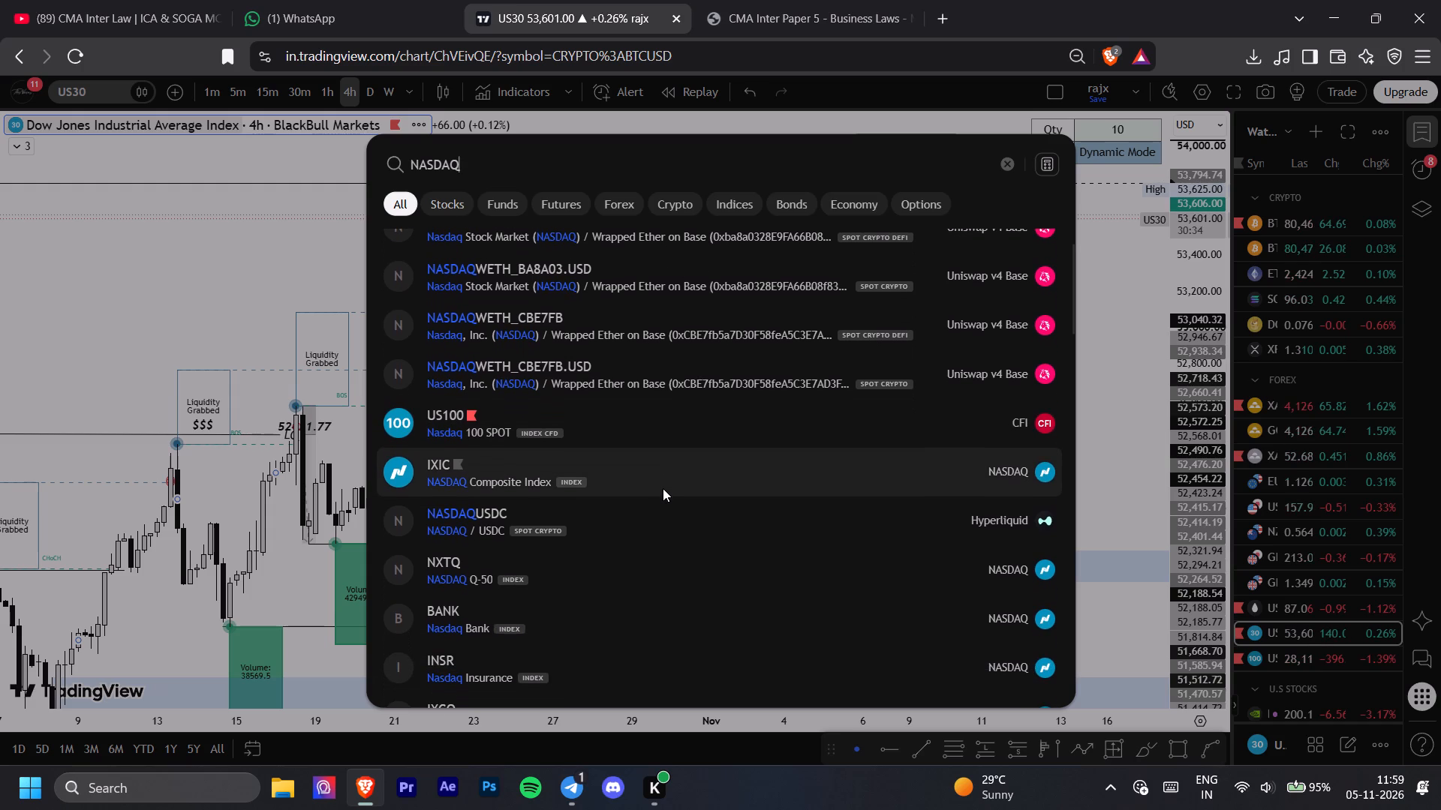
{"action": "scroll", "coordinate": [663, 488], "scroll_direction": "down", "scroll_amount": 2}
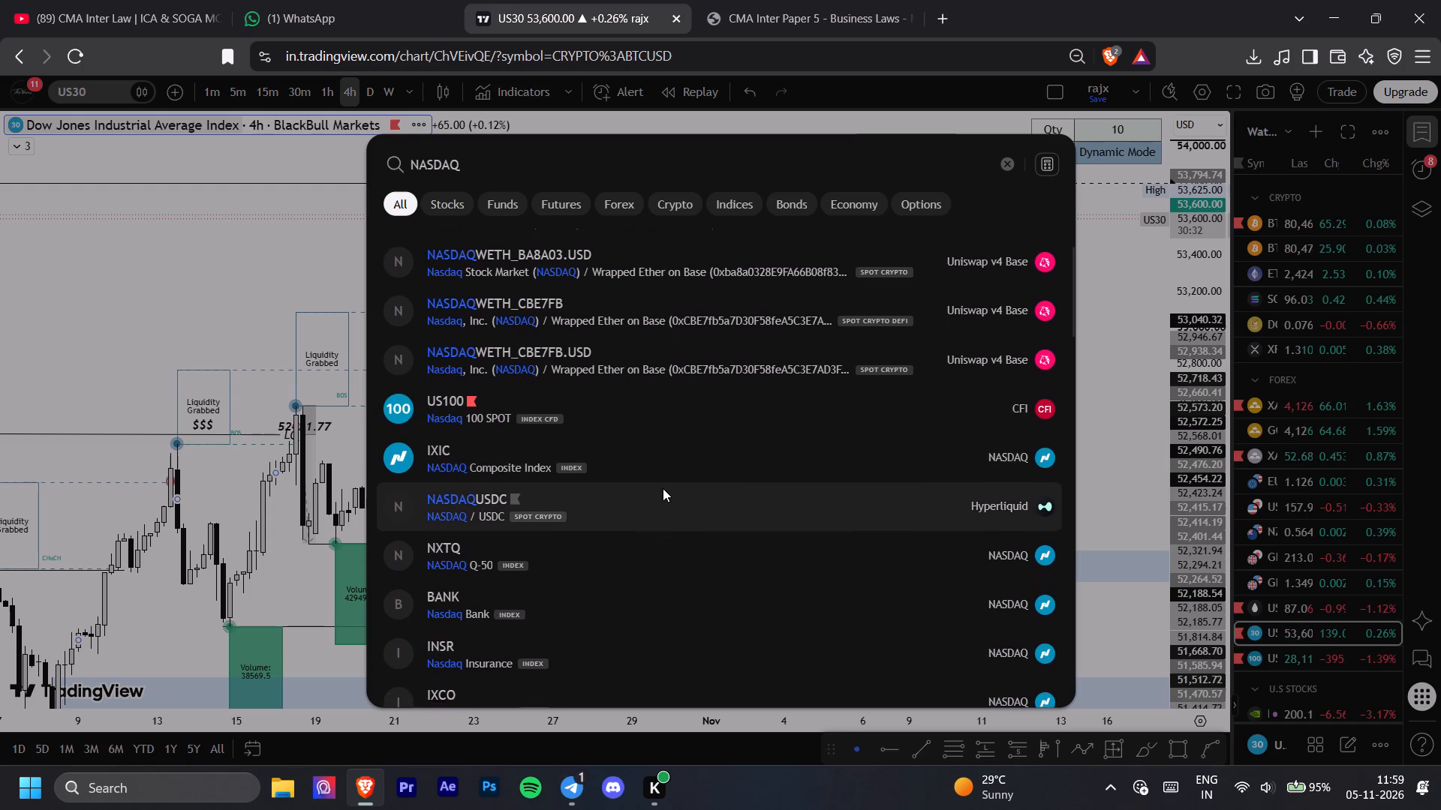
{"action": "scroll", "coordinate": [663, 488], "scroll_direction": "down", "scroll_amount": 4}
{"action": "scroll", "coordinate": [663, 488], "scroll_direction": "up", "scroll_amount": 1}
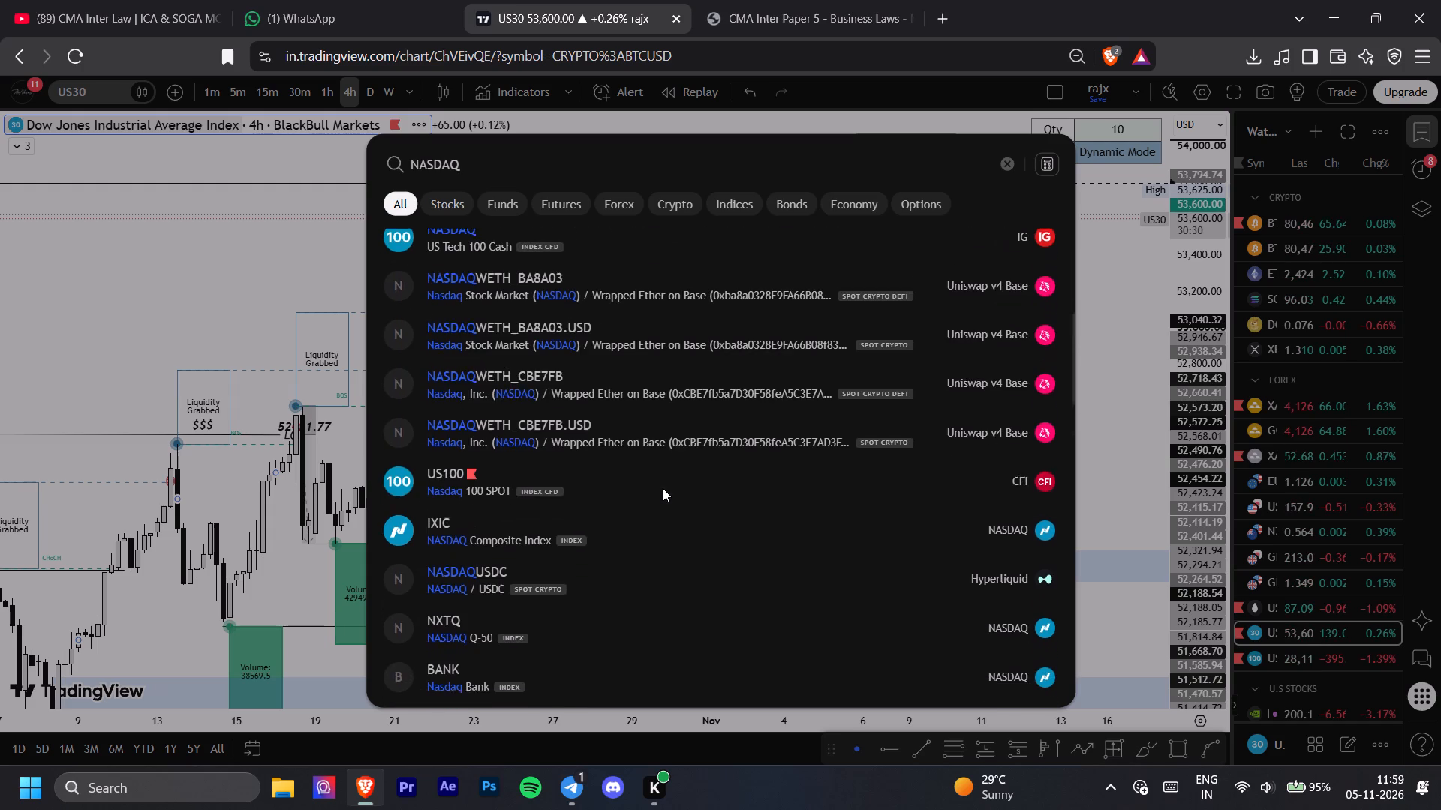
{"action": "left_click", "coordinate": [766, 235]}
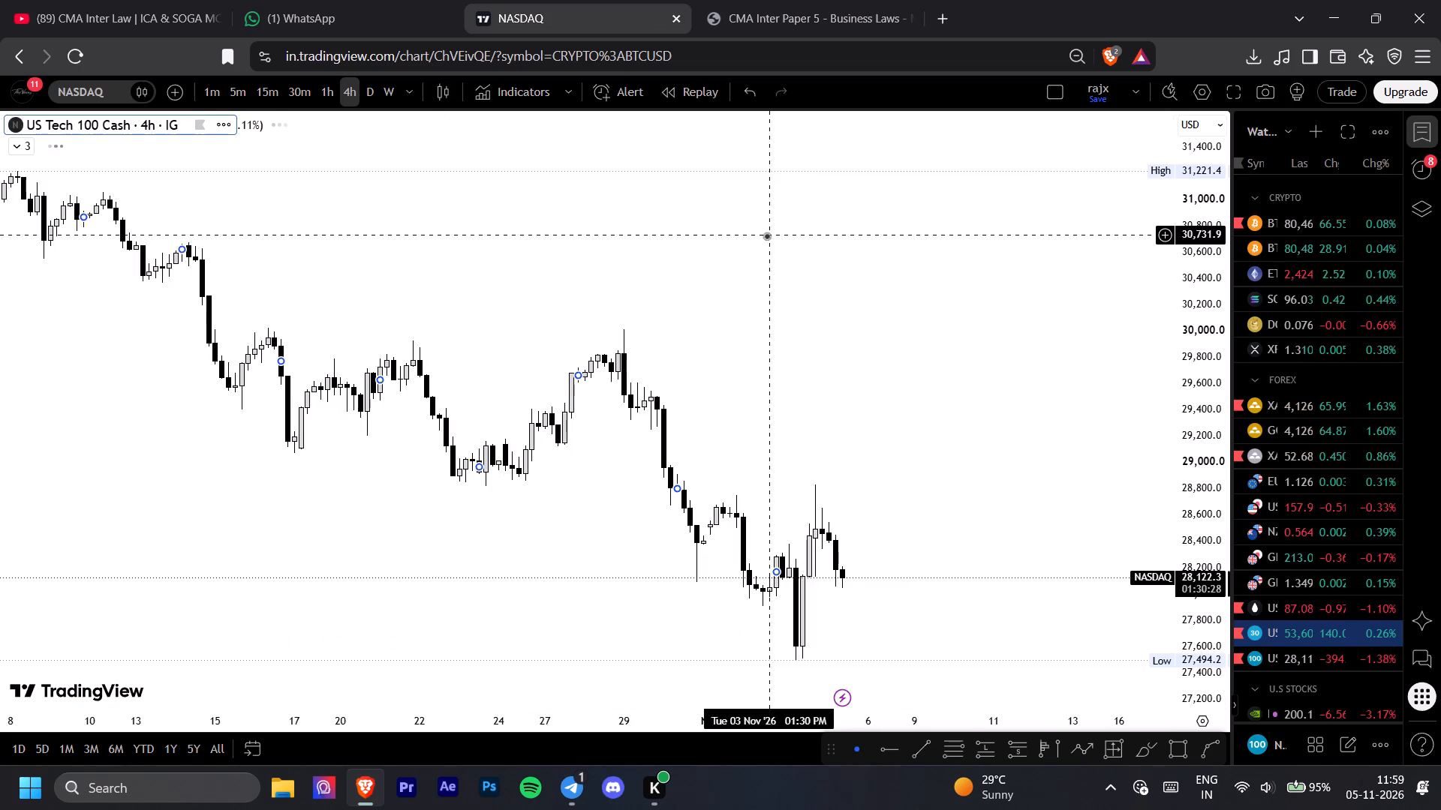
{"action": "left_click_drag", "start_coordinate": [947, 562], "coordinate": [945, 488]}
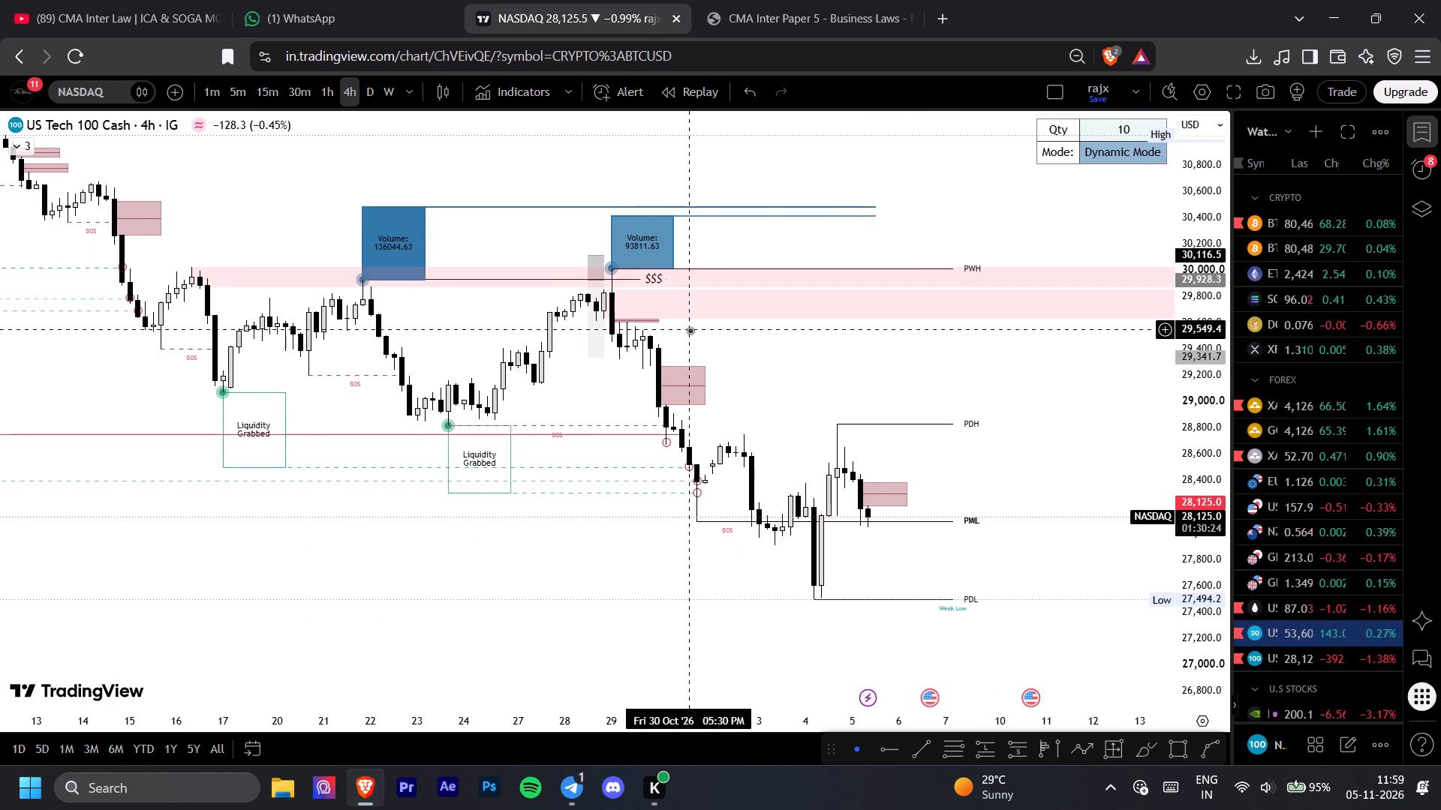
Switch the 4-hour chart to US100 (Nasdaq 100 SPOT, CFI) from the watchlist.
{"action": "left_click", "coordinate": [1308, 646]}
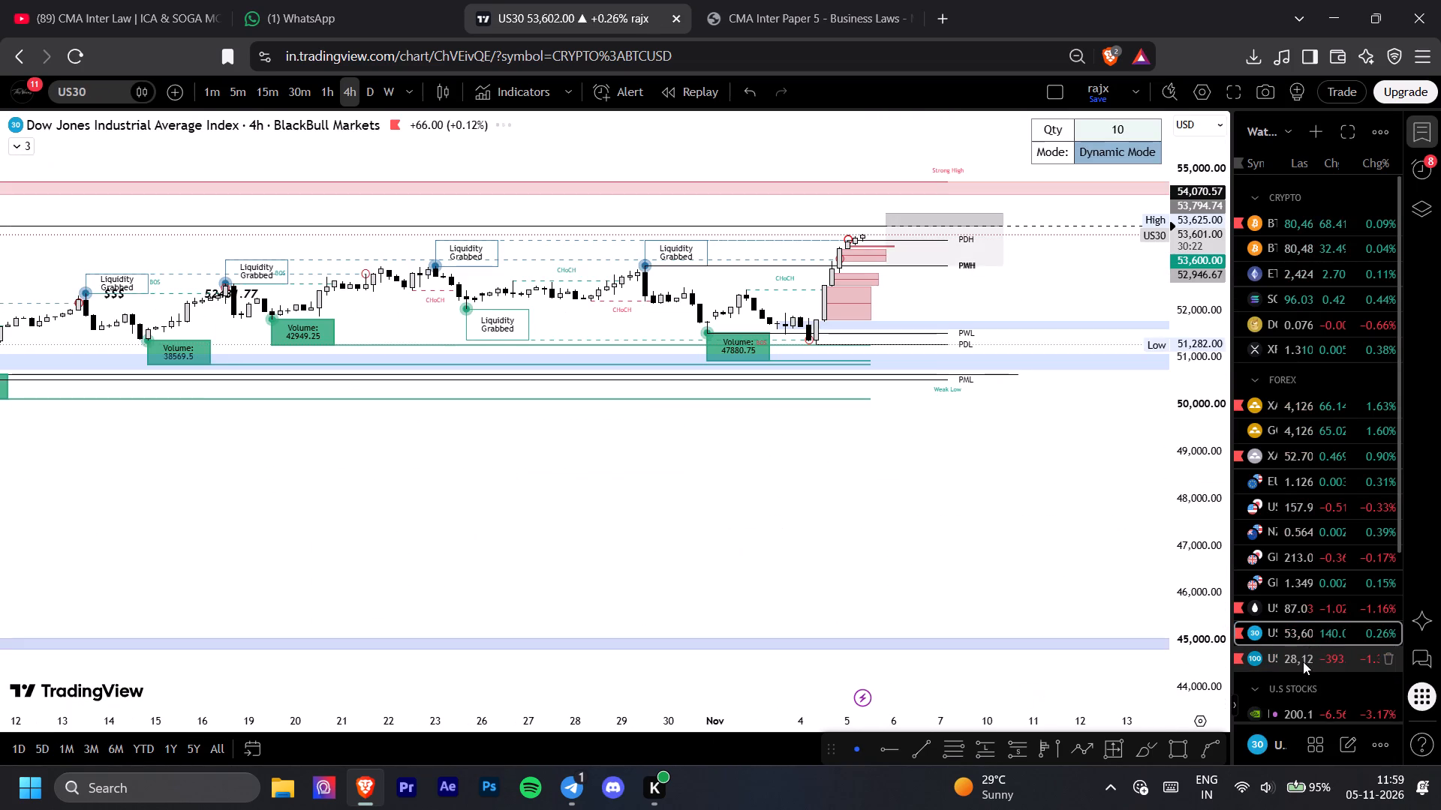
{"action": "left_click", "coordinate": [1303, 661]}
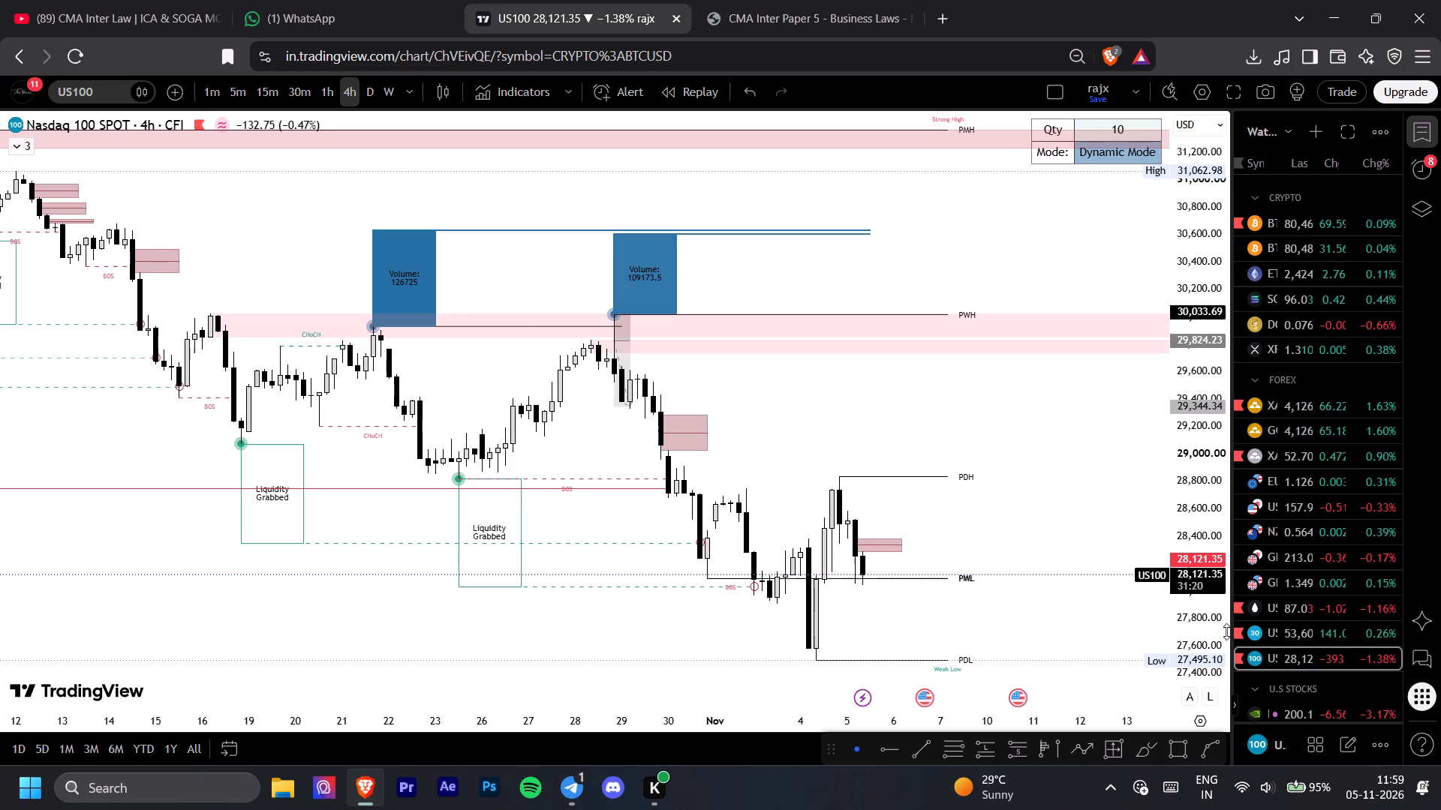
{"action": "left_click_drag", "start_coordinate": [1199, 655], "coordinate": [1156, 508]}
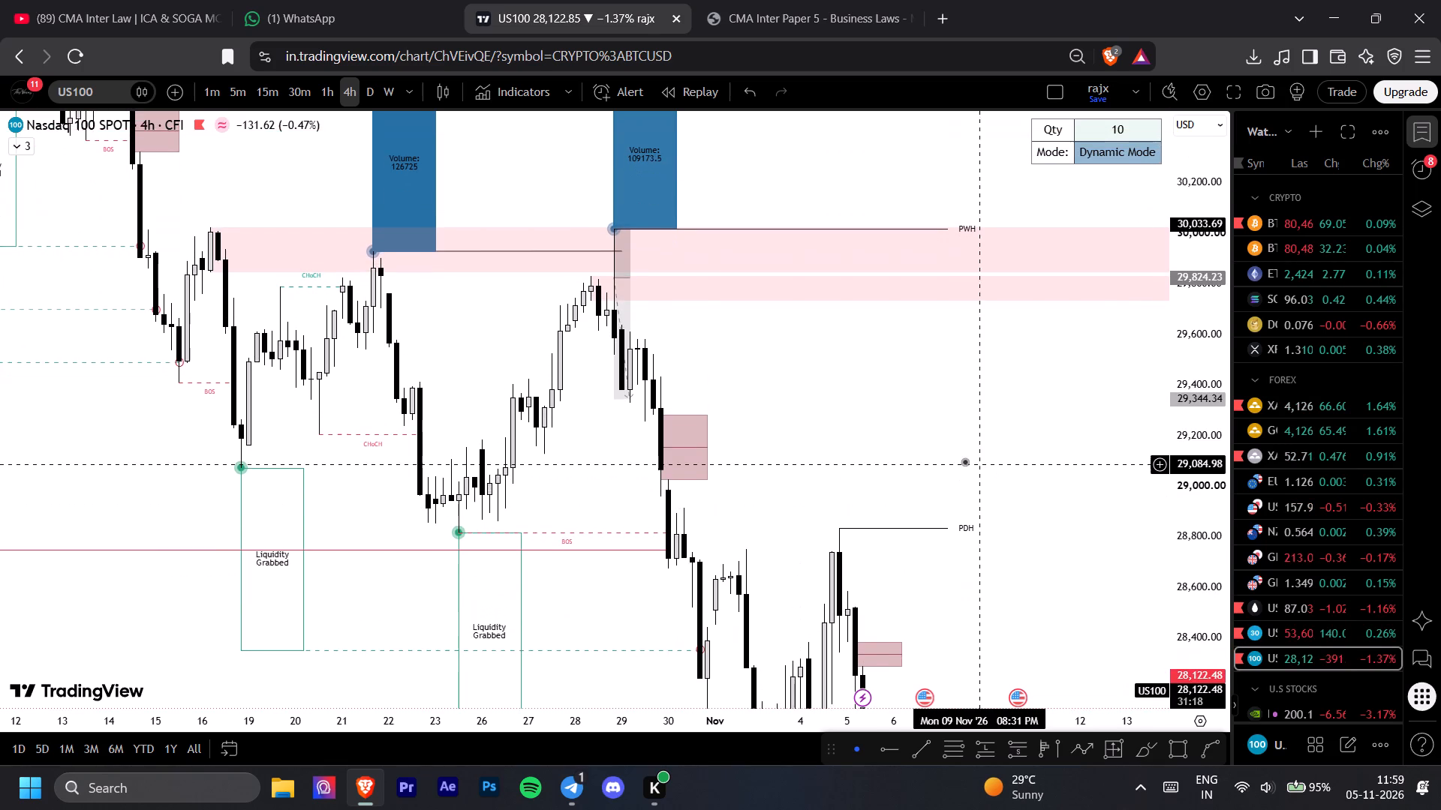
Extend the US100 short position at the 29,824.23 entry down to a 28,819.08 target and widen it to about 30 October.
{"action": "left_click_drag", "start_coordinate": [680, 425], "coordinate": [983, 421]}
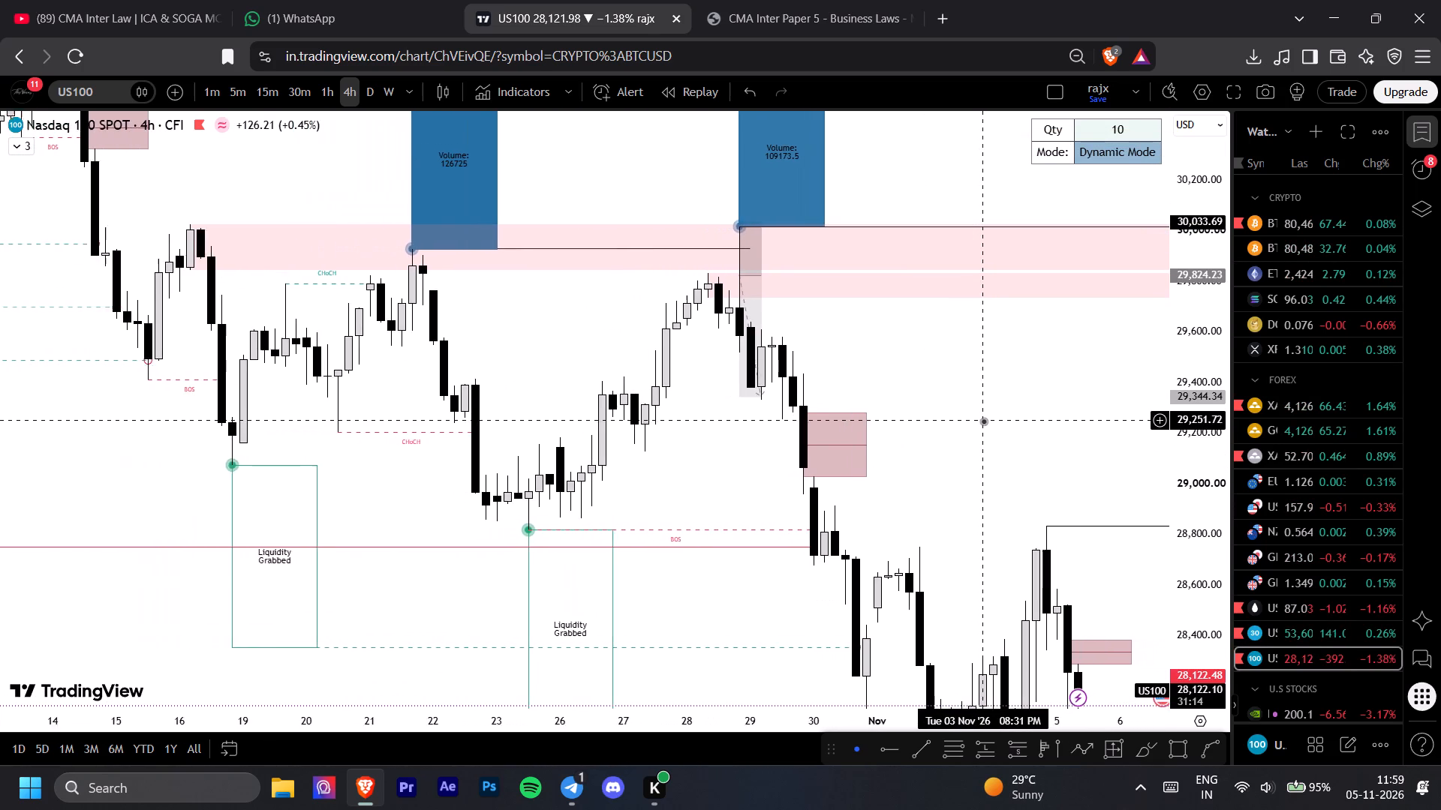
{"action": "left_click_drag", "start_coordinate": [1187, 471], "coordinate": [1185, 520]}
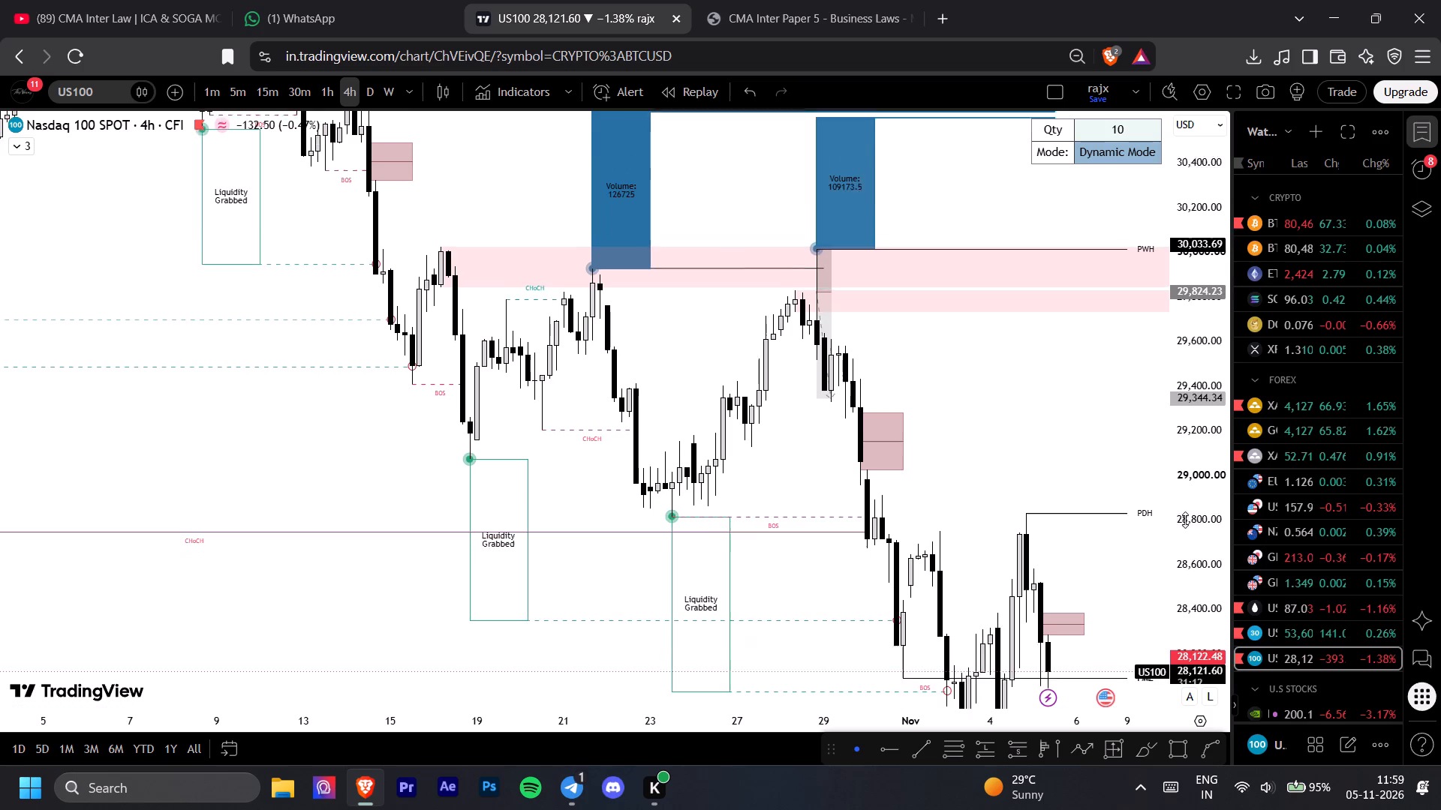
{"action": "left_click_drag", "start_coordinate": [1185, 520], "coordinate": [1178, 561]}
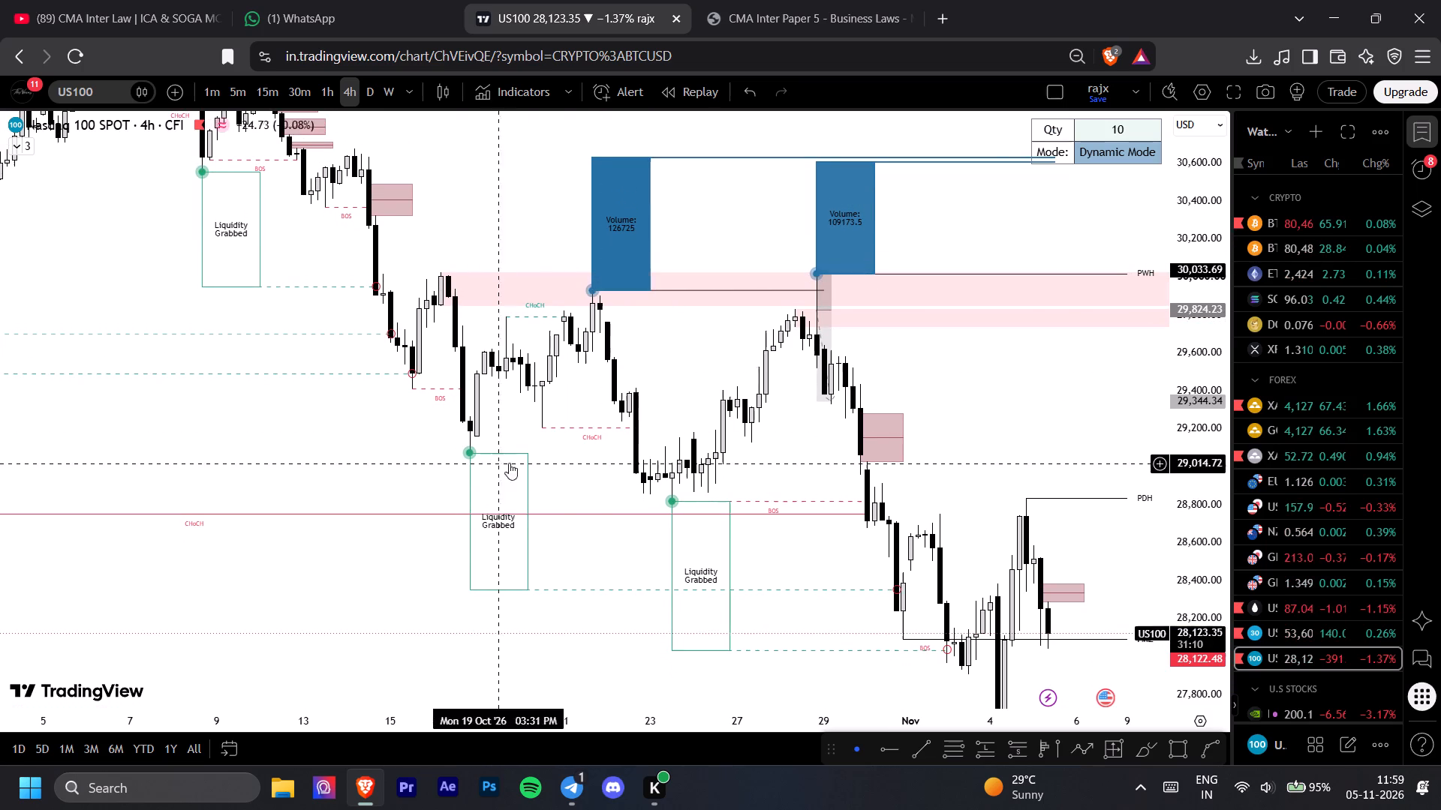
{"action": "left_click_drag", "start_coordinate": [989, 411], "coordinate": [925, 388]}
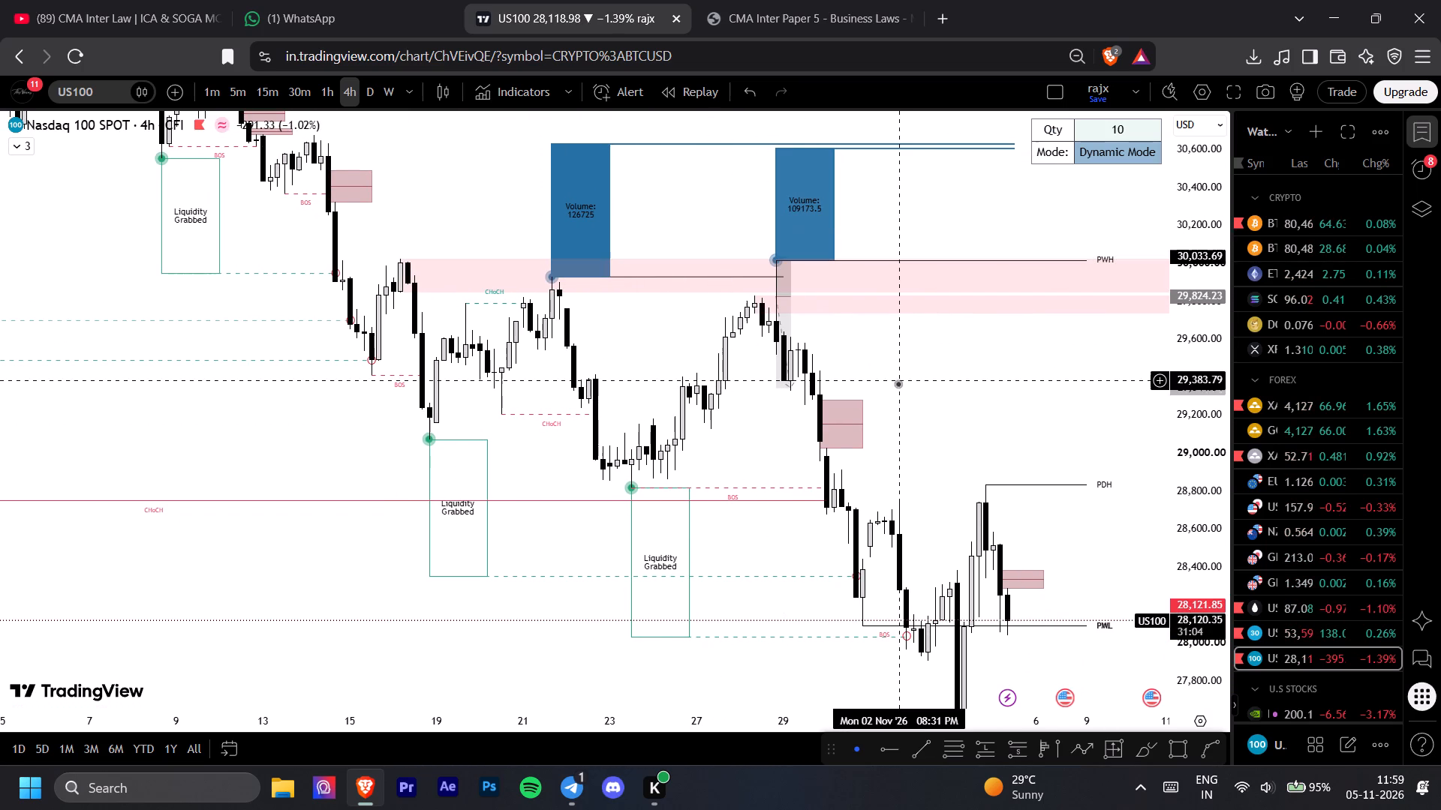
{"action": "left_click_drag", "start_coordinate": [898, 383], "coordinate": [871, 325]}
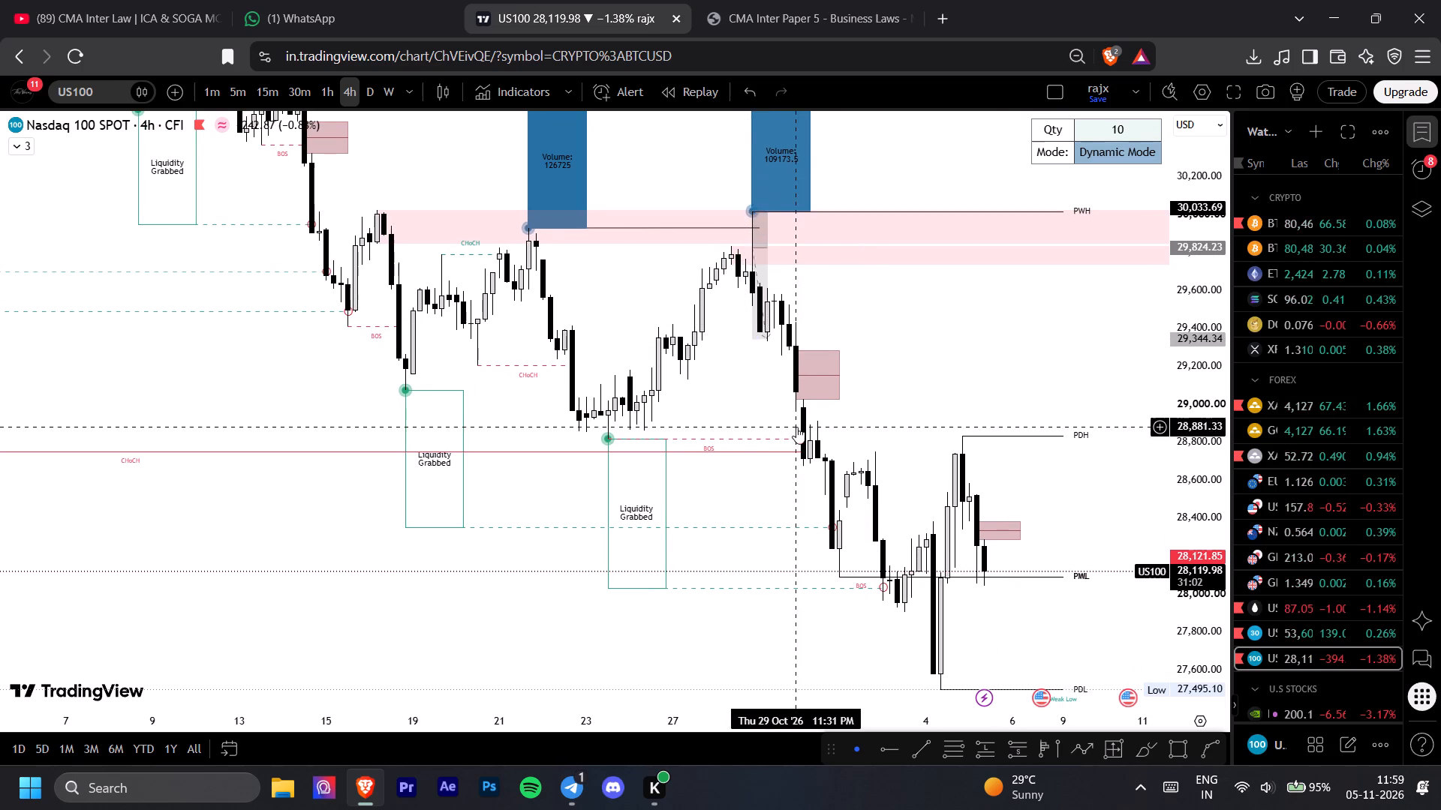
{"action": "left_click_drag", "start_coordinate": [756, 339], "coordinate": [767, 436]}
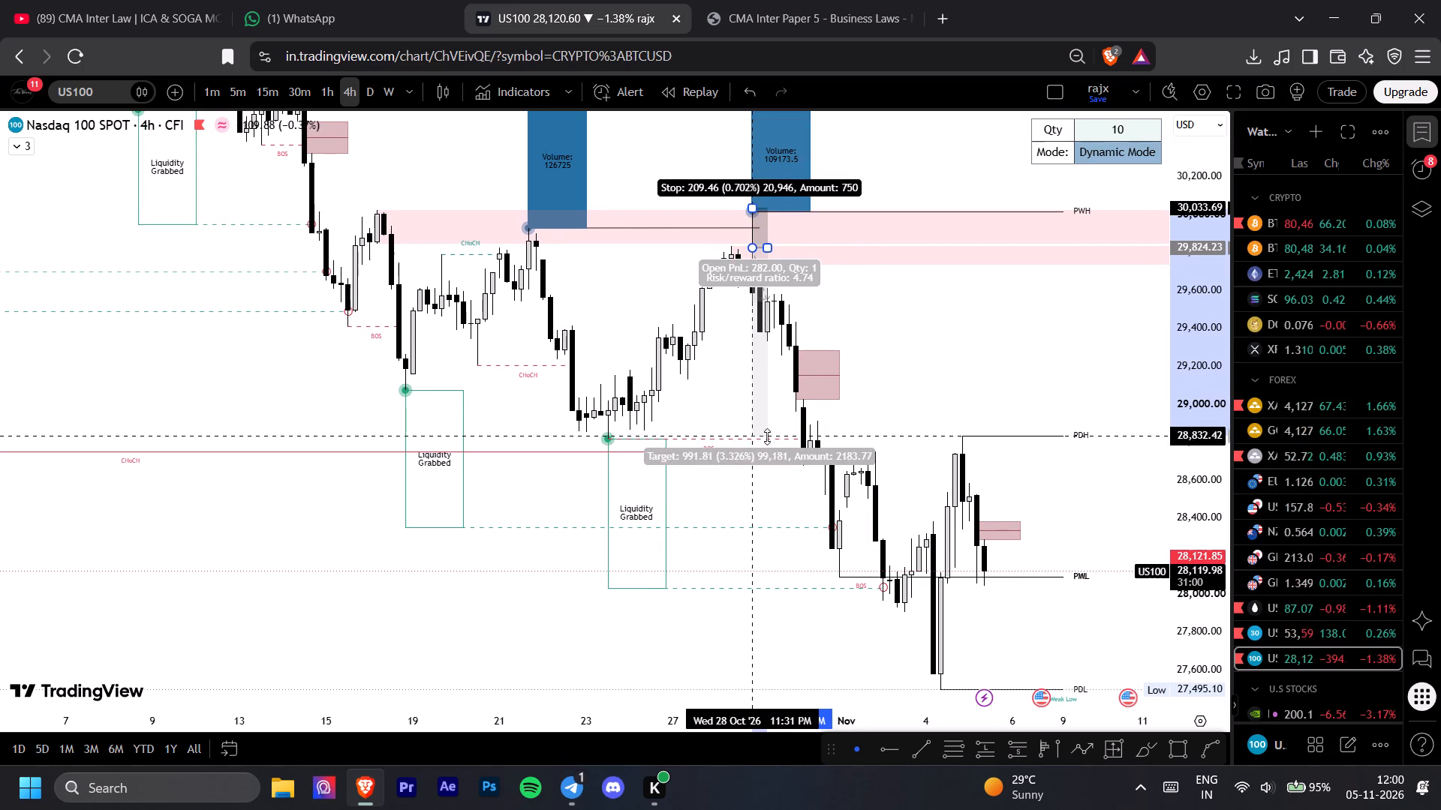
{"action": "left_click_drag", "start_coordinate": [767, 436], "coordinate": [765, 439]}
{"action": "left_click", "coordinate": [934, 395]}
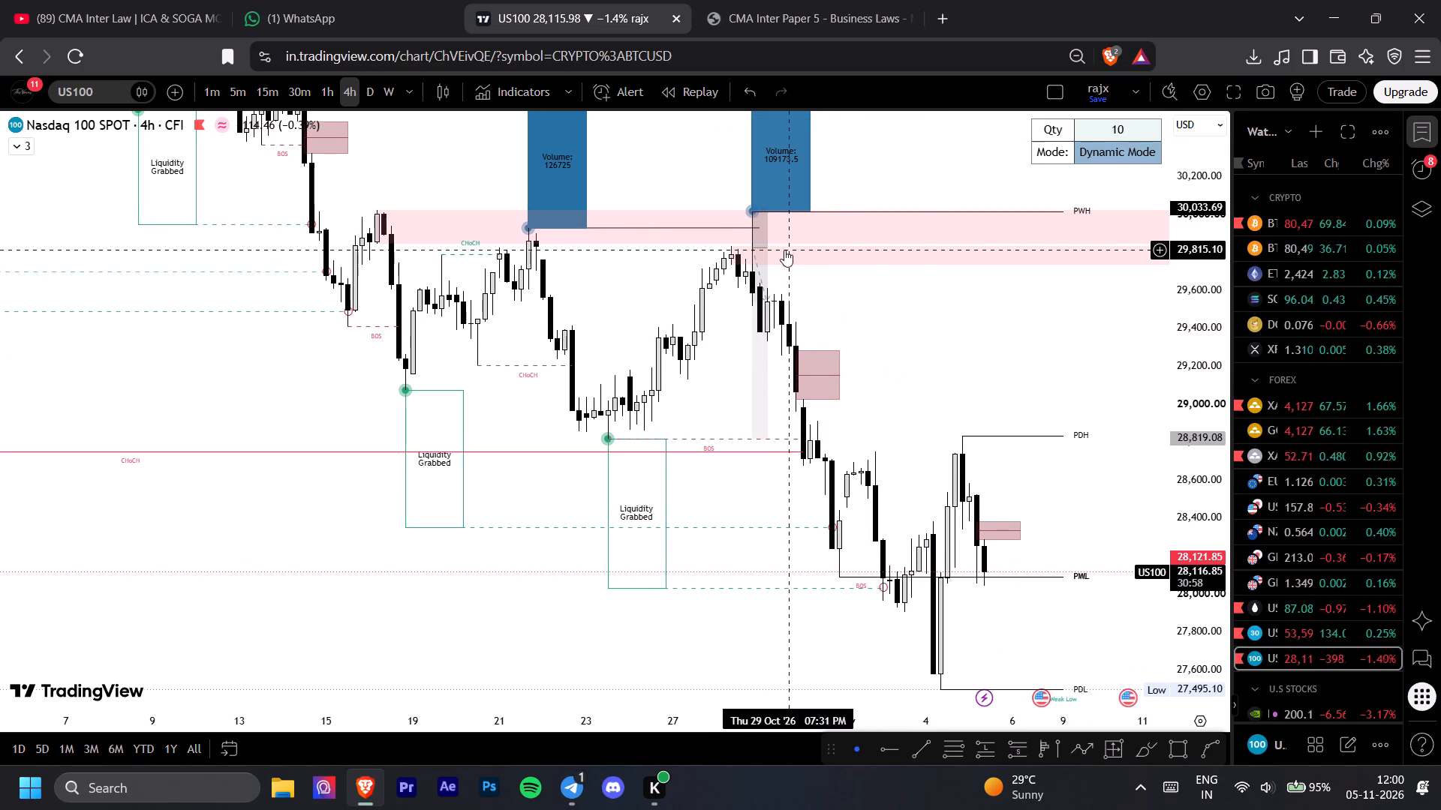
{"action": "left_click_drag", "start_coordinate": [766, 250], "coordinate": [831, 277]}
Examine the US100 4-hour price action around the PWH, PDH, PWL and PDL levels and the grabbed-liquidity zones.
{"action": "left_click_drag", "start_coordinate": [945, 352], "coordinate": [925, 298]}
{"action": "left_click_drag", "start_coordinate": [925, 298], "coordinate": [867, 338]}
{"action": "left_click_drag", "start_coordinate": [975, 309], "coordinate": [941, 288]}
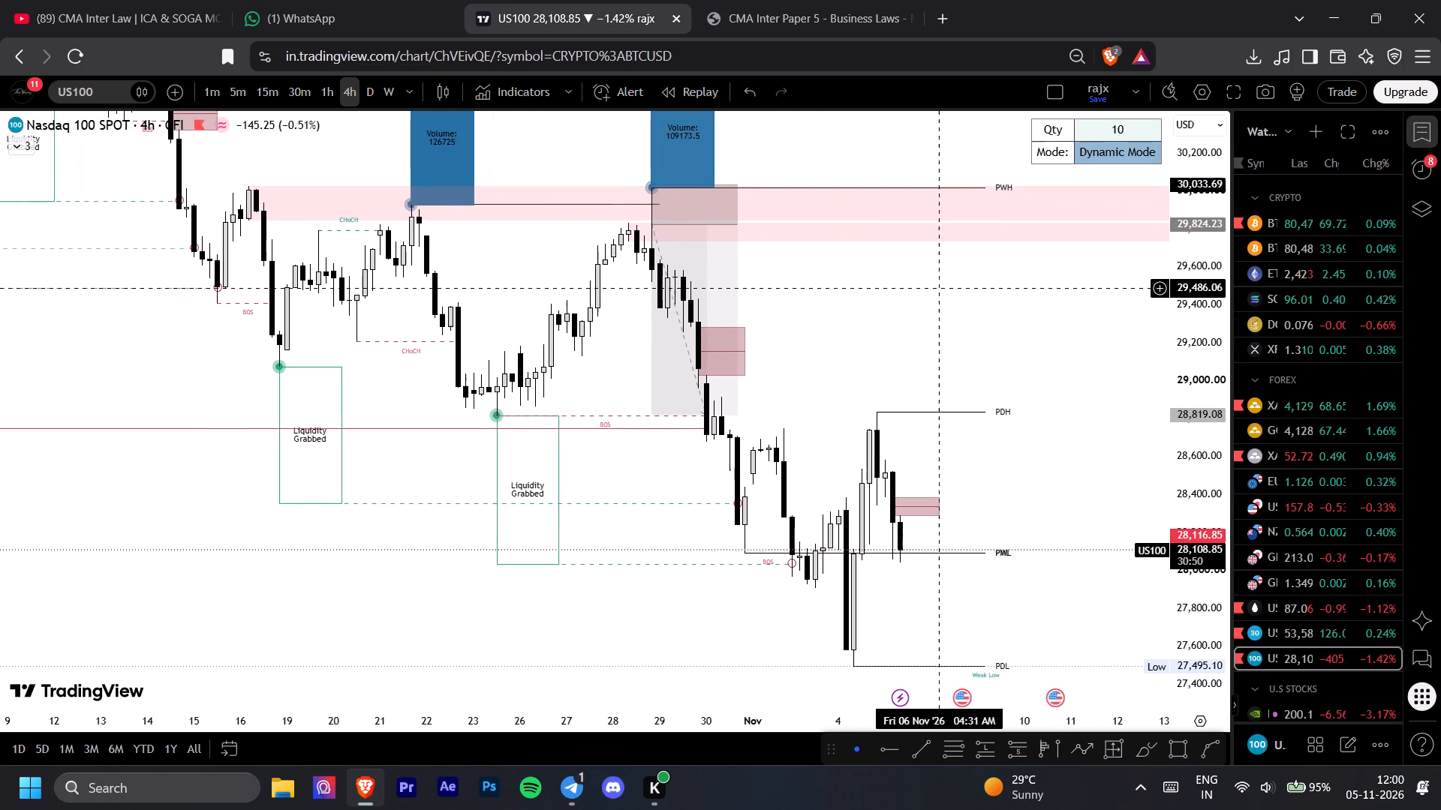
{"action": "left_click_drag", "start_coordinate": [941, 288], "coordinate": [918, 256]}
{"action": "left_click_drag", "start_coordinate": [1221, 430], "coordinate": [1214, 472]}
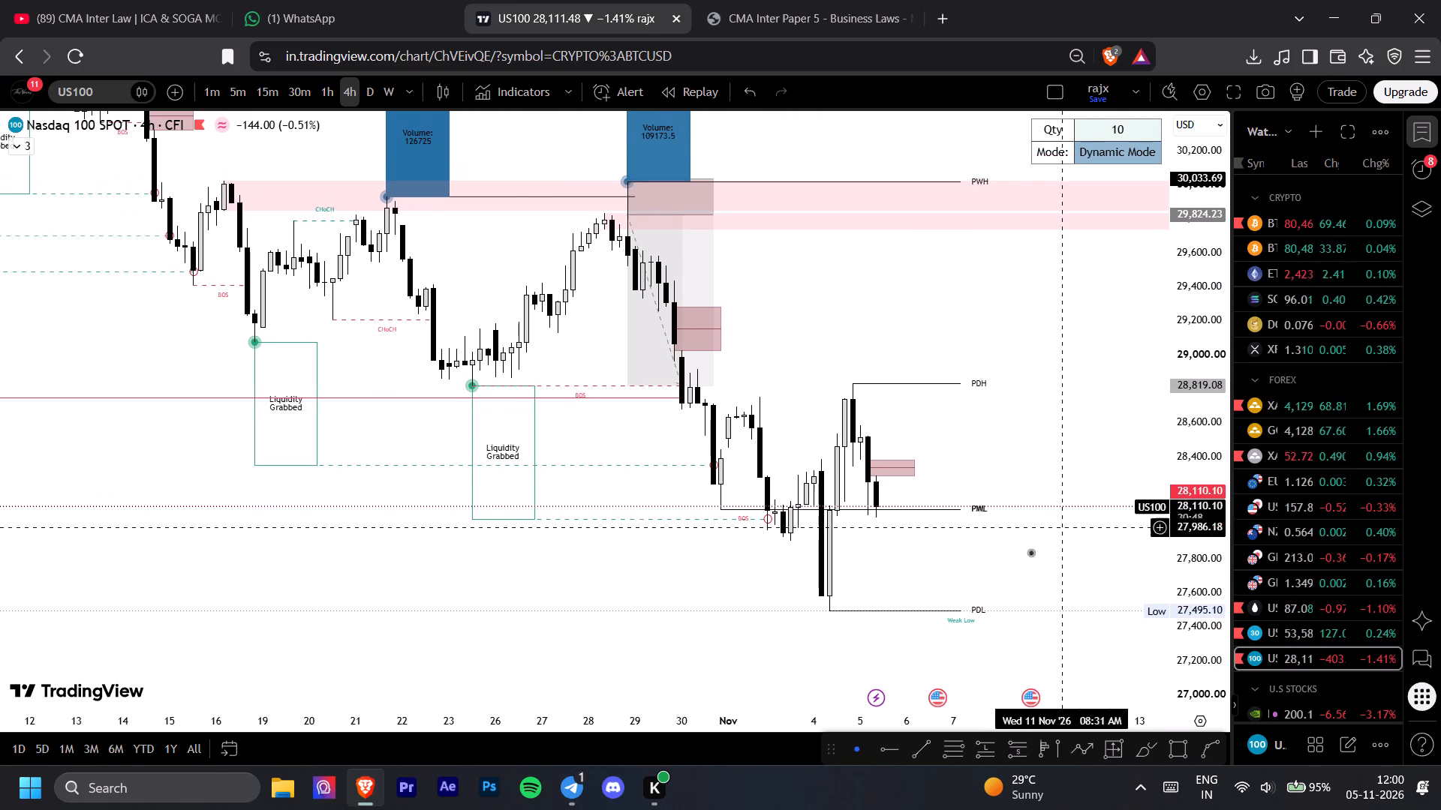
{"action": "left_click_drag", "start_coordinate": [986, 599], "coordinate": [936, 541]}
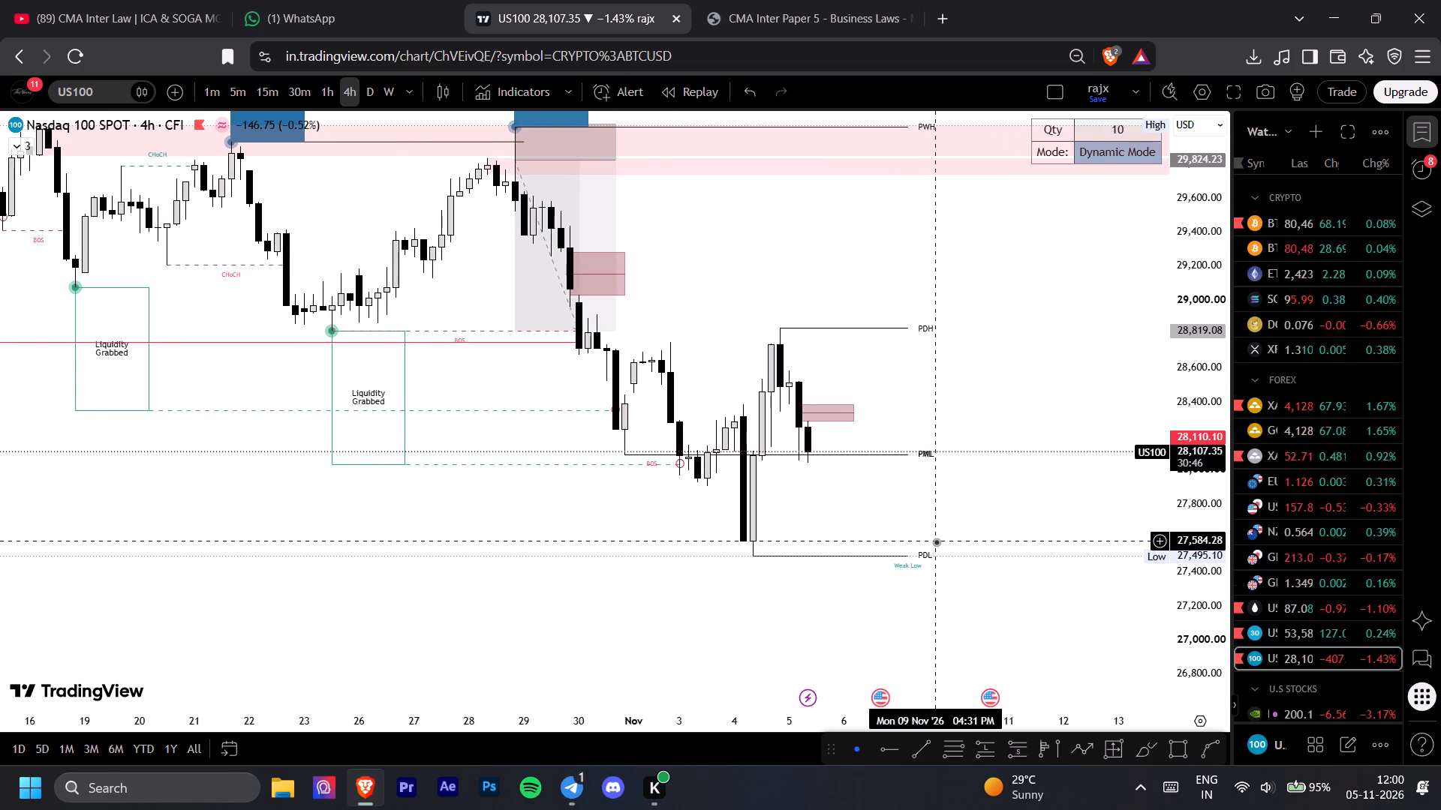
{"action": "left_click_drag", "start_coordinate": [970, 568], "coordinate": [969, 551]}
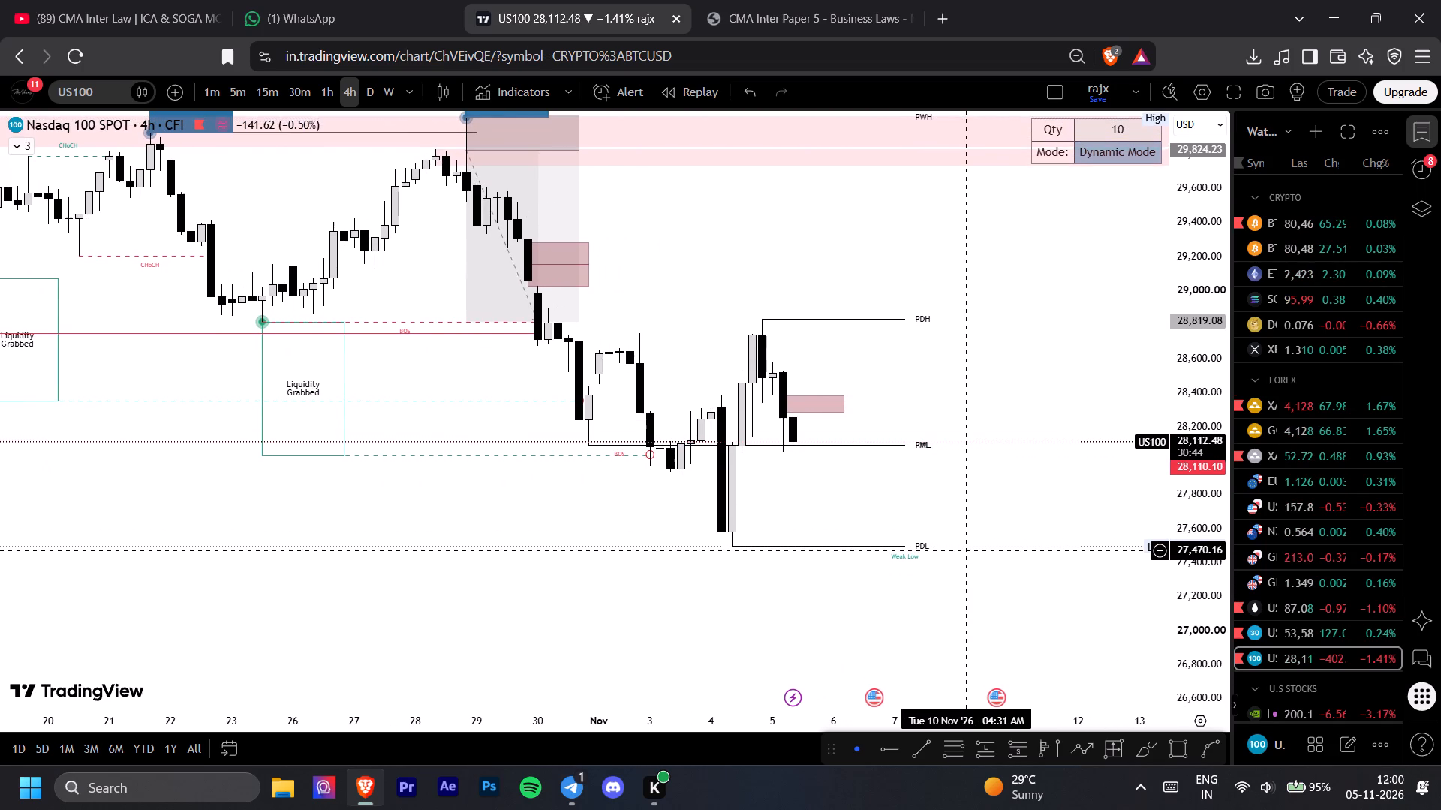
{"action": "left_click_drag", "start_coordinate": [969, 551], "coordinate": [970, 551]}
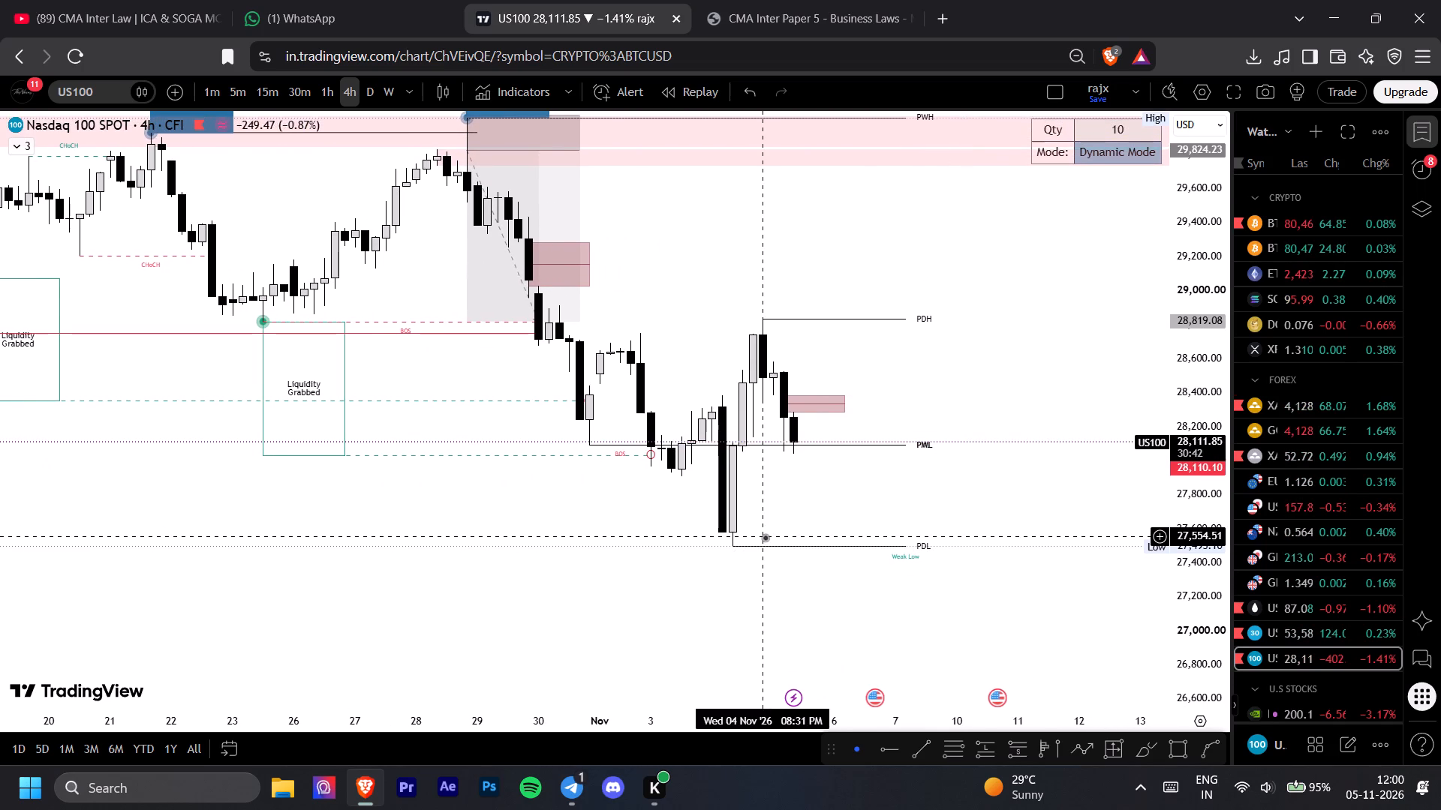
{"action": "left_click_drag", "start_coordinate": [519, 517], "coordinate": [807, 679]}
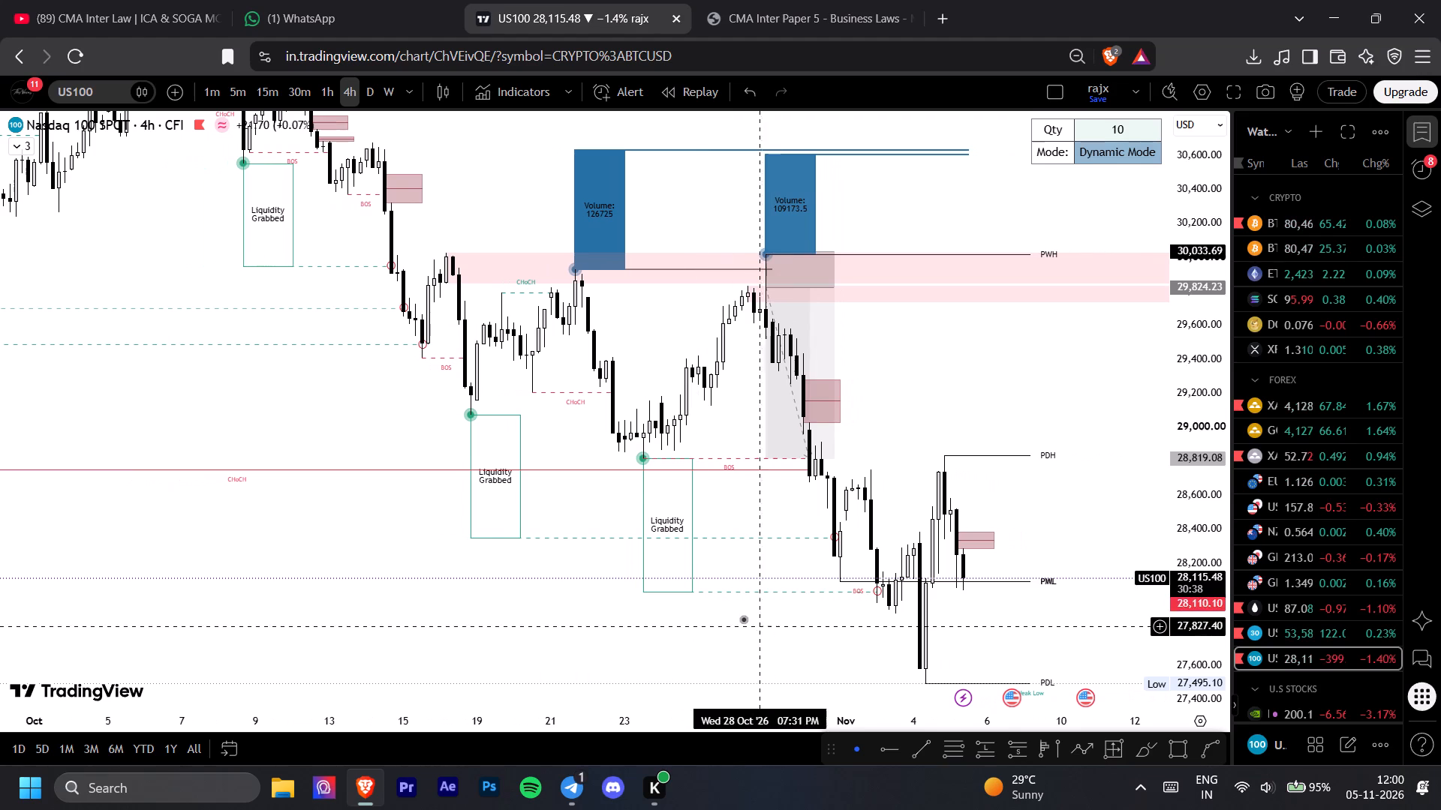
{"action": "left_click_drag", "start_coordinate": [740, 618], "coordinate": [594, 579]}
{"action": "left_click_drag", "start_coordinate": [725, 565], "coordinate": [722, 565]}
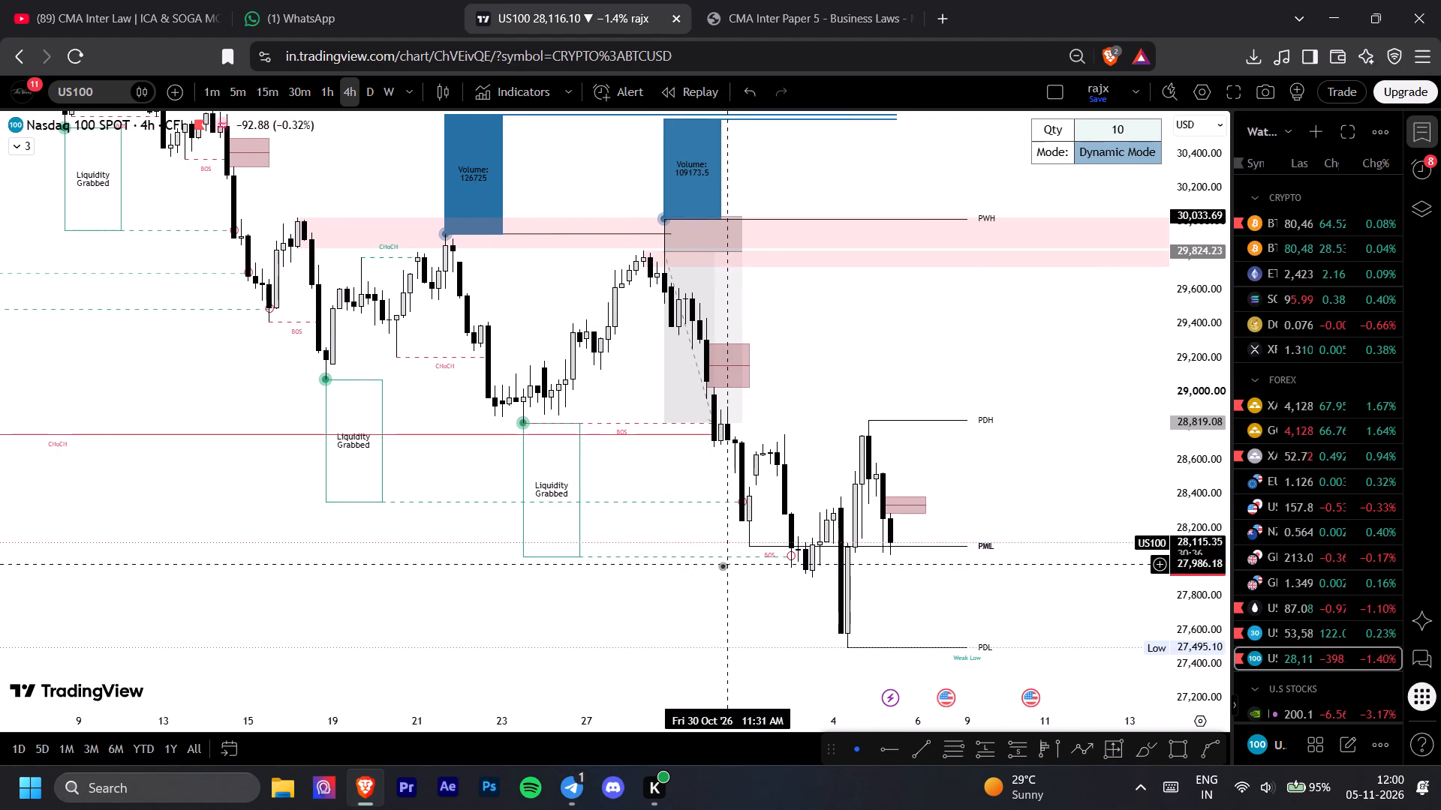
{"action": "left_click_drag", "start_coordinate": [722, 565], "coordinate": [677, 600]}
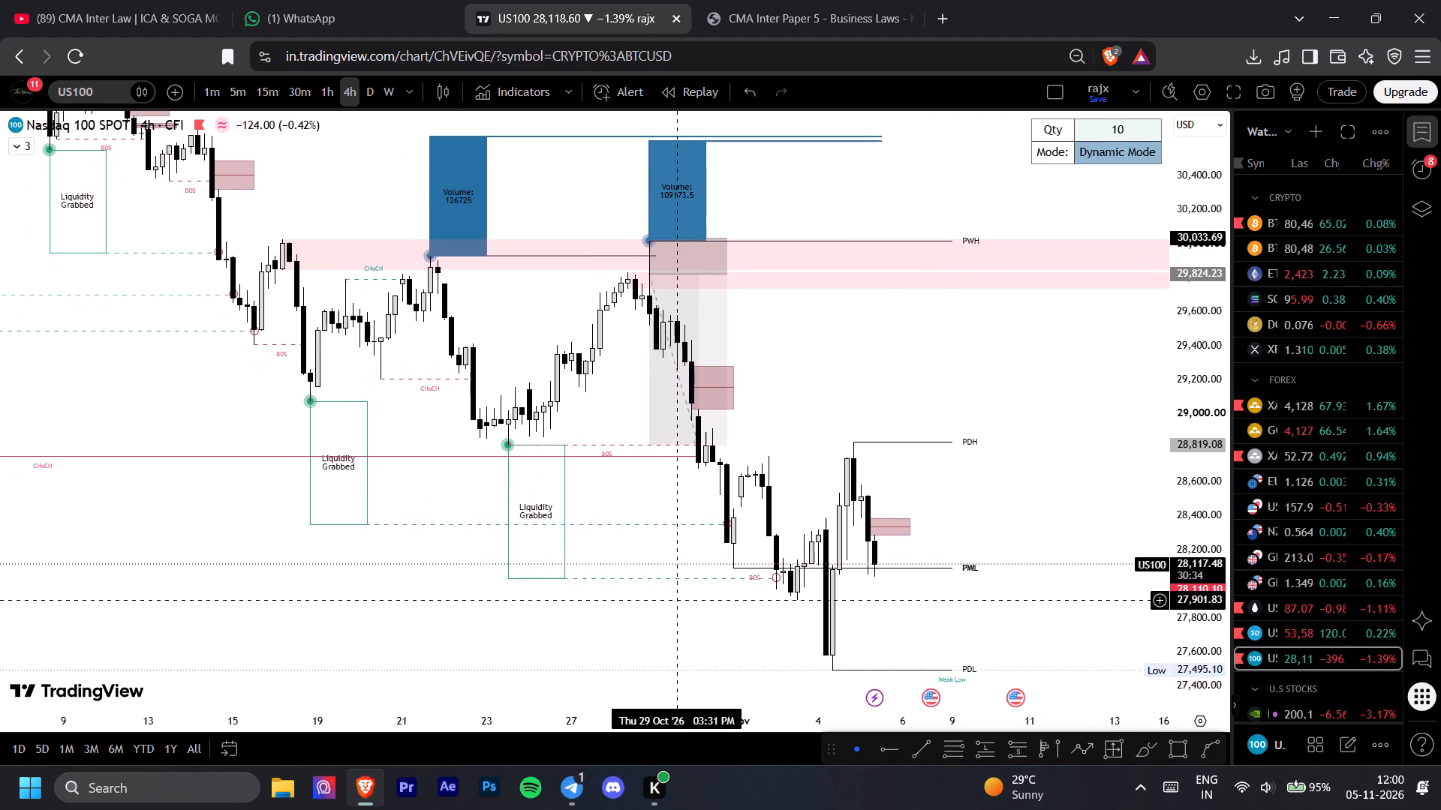
{"action": "left_click_drag", "start_coordinate": [677, 600], "coordinate": [702, 591]}
{"action": "left_click_drag", "start_coordinate": [1192, 544], "coordinate": [1193, 623]}
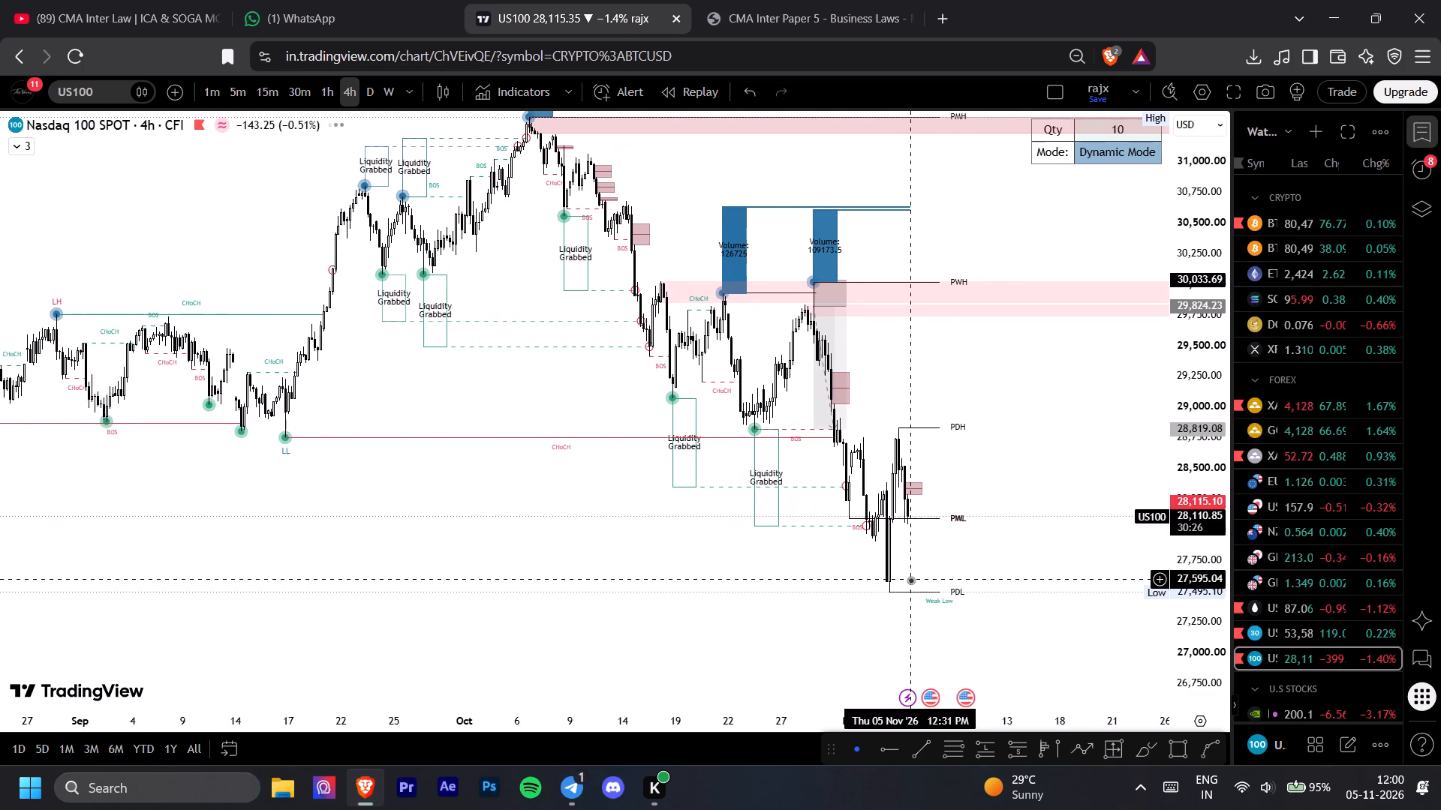
{"action": "left_click_drag", "start_coordinate": [1026, 719], "coordinate": [861, 751]}
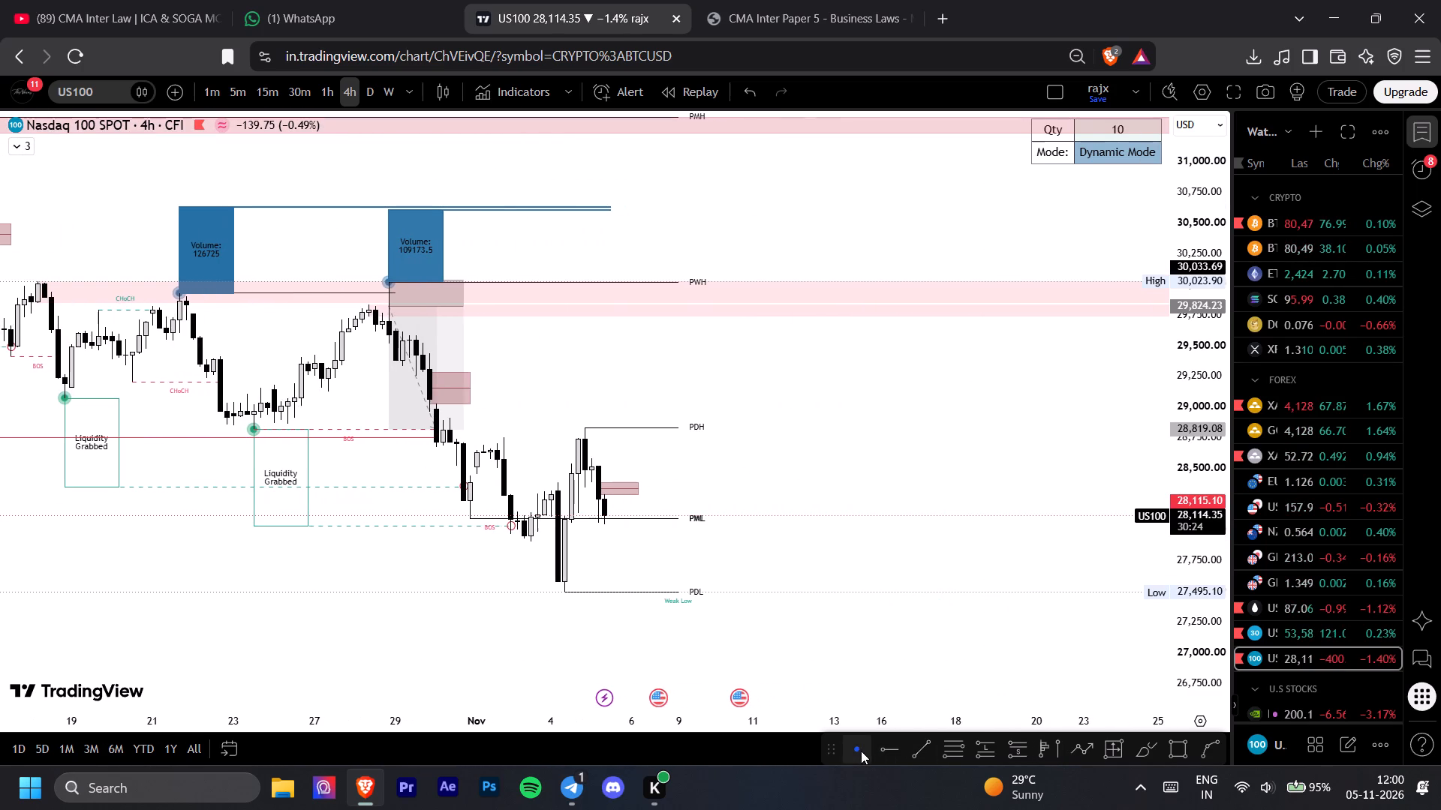
{"action": "left_click_drag", "start_coordinate": [1189, 665], "coordinate": [1166, 601]}
{"action": "left_click_drag", "start_coordinate": [899, 645], "coordinate": [1026, 547]}
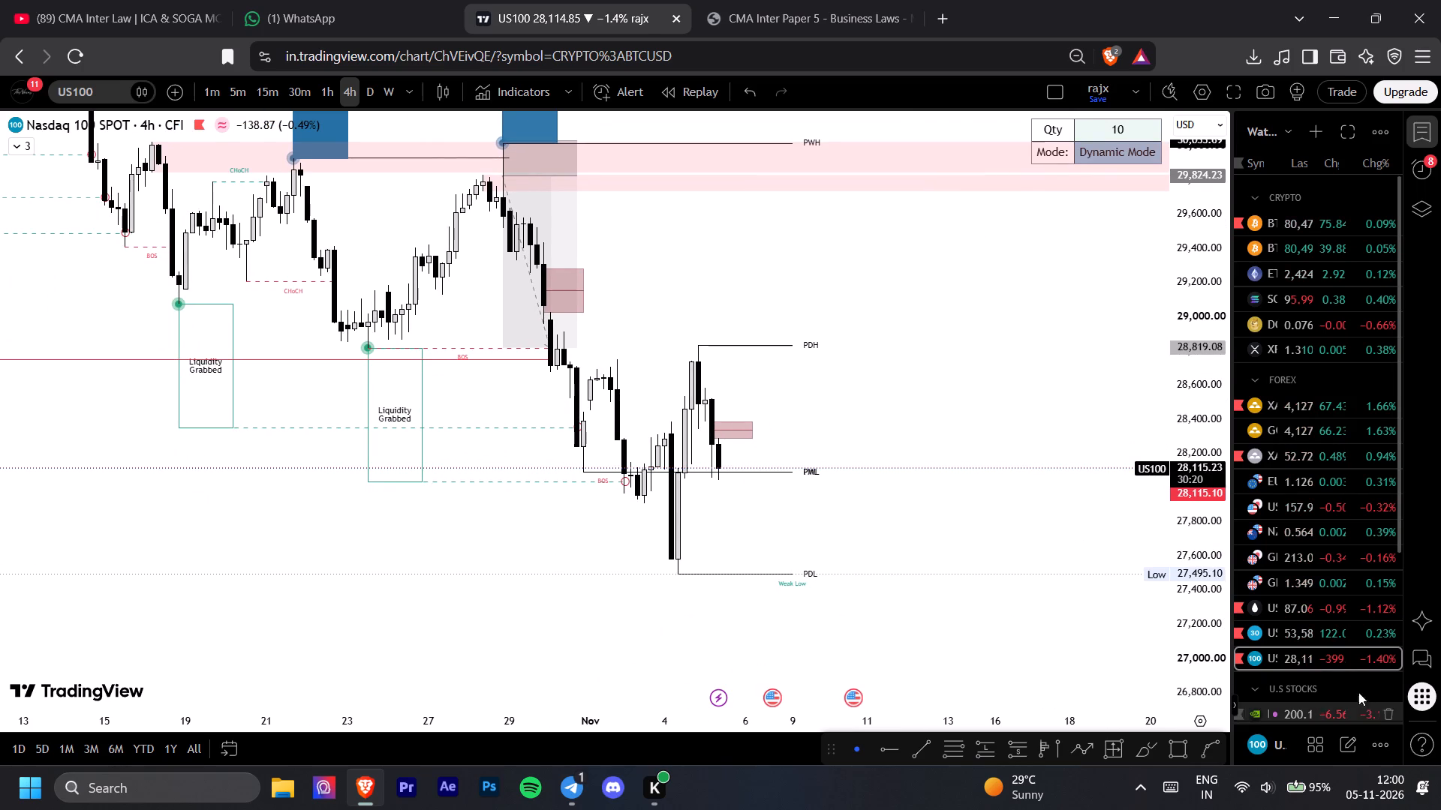
Review the 4-hour charts of US30, XAUUSD and XAGUSD in turn from the watchlist.
{"action": "left_click", "coordinate": [1315, 631]}
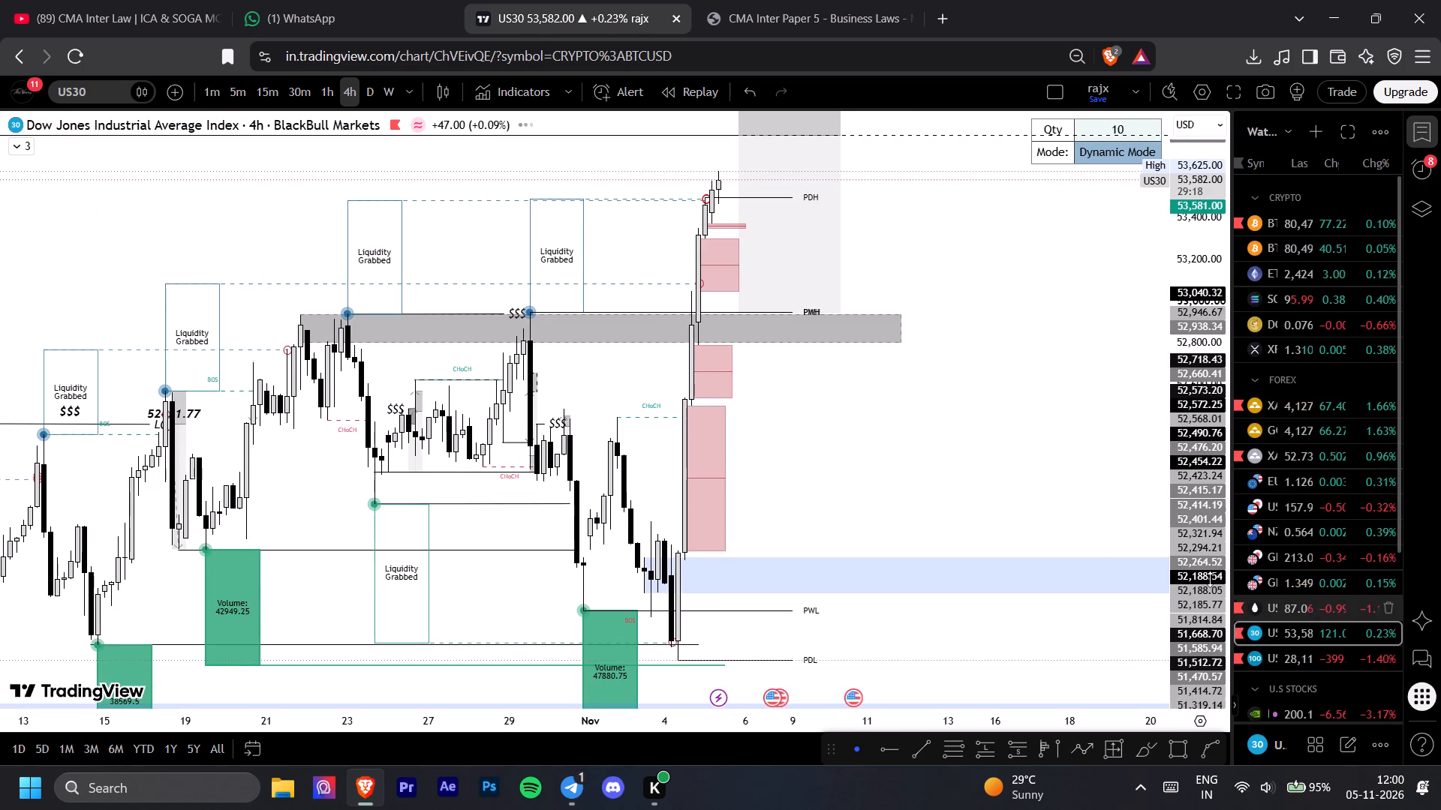
{"action": "left_click_drag", "start_coordinate": [966, 485], "coordinate": [1002, 548]}
{"action": "left_click", "coordinate": [1305, 414]}
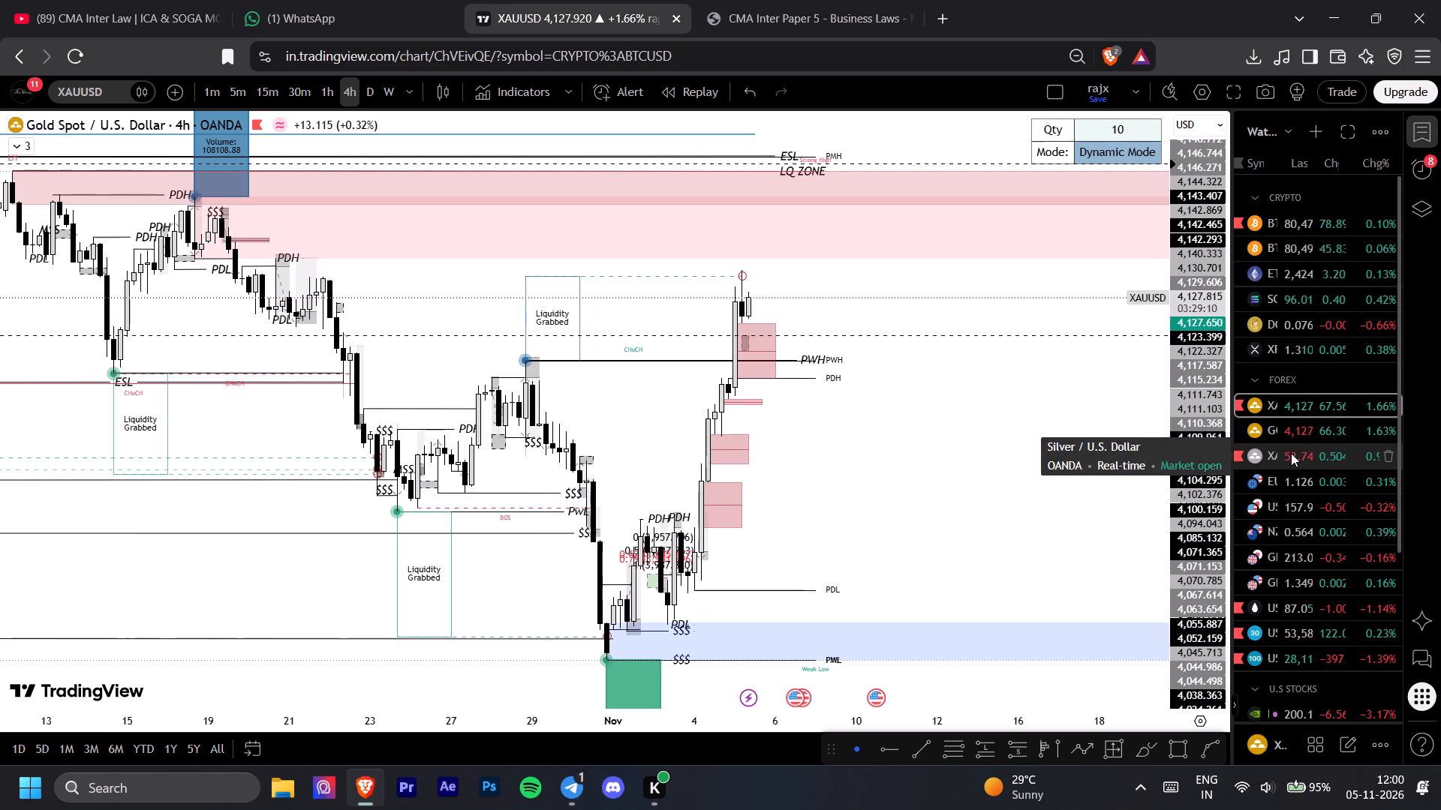
{"action": "left_click", "coordinate": [1291, 453]}
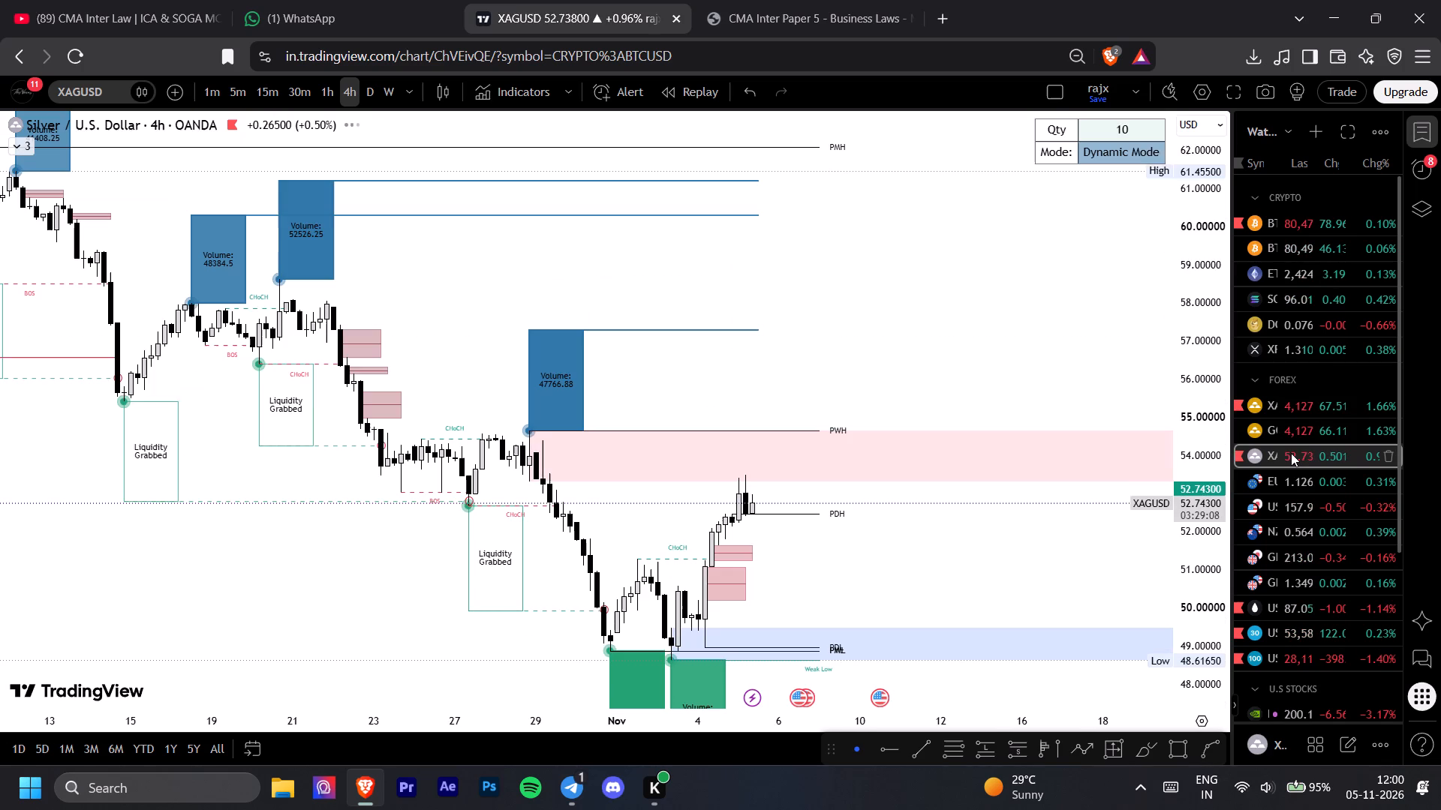
{"action": "left_click_drag", "start_coordinate": [980, 532], "coordinate": [975, 510]}
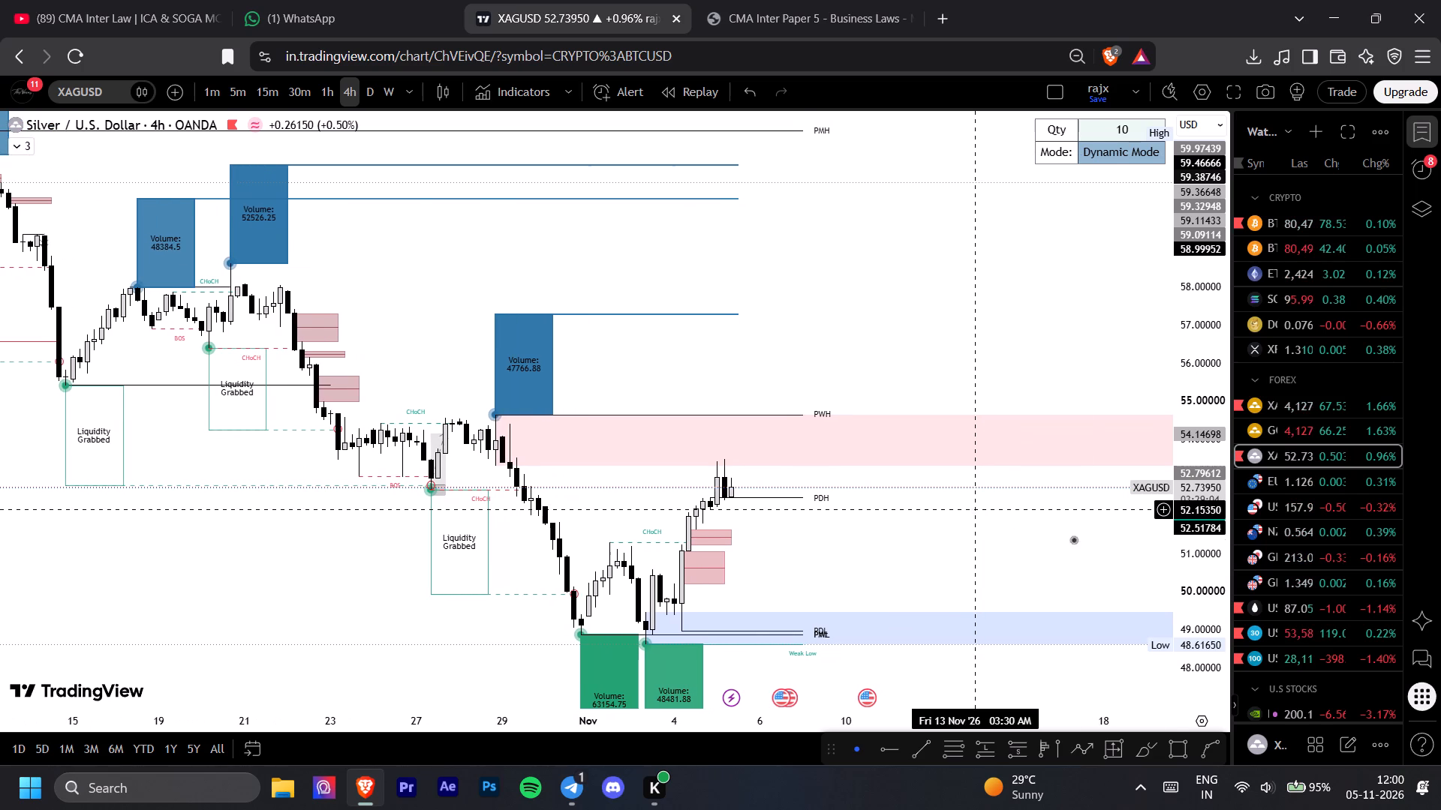
{"action": "left_click_drag", "start_coordinate": [1184, 604], "coordinate": [1184, 593]}
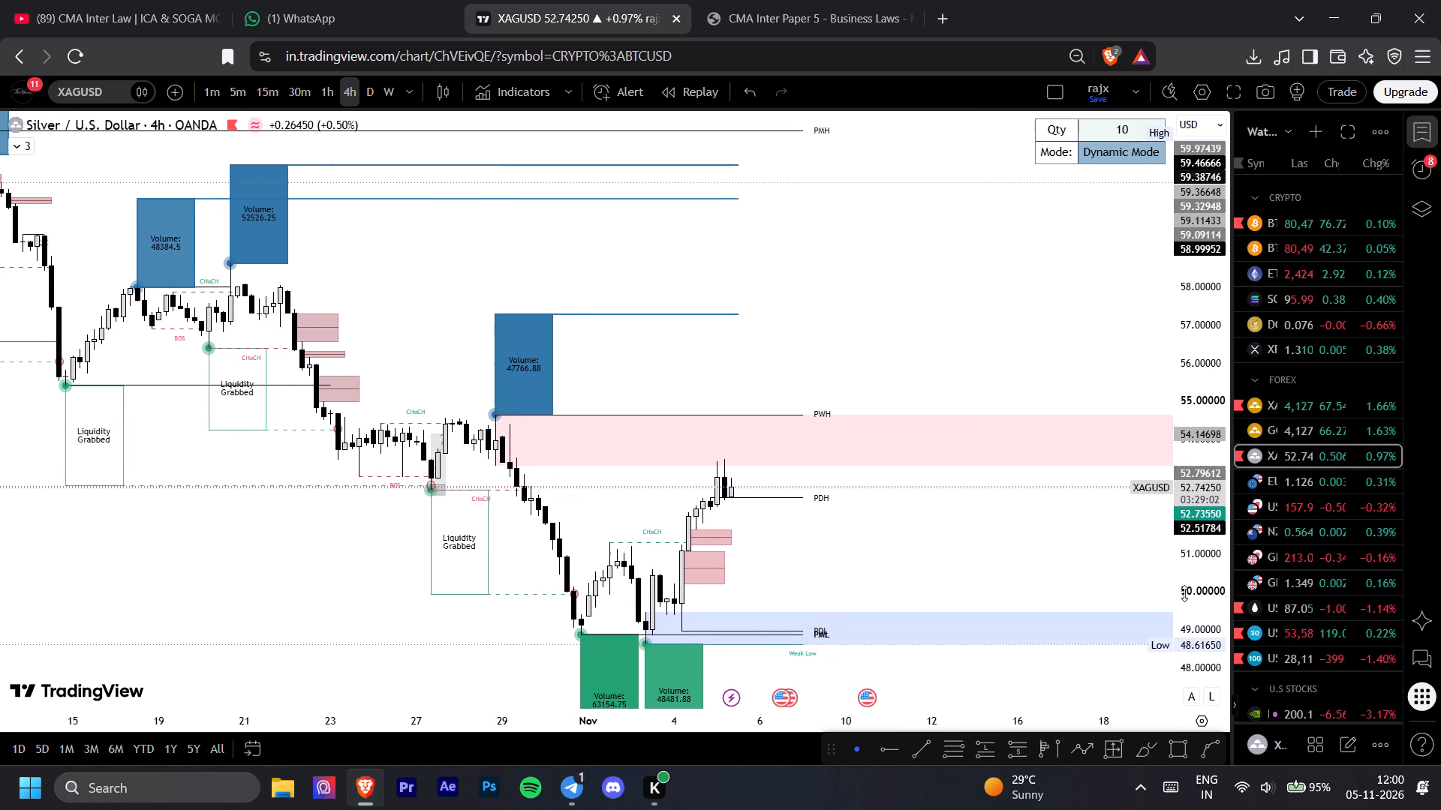
{"action": "left_click_drag", "start_coordinate": [1184, 593], "coordinate": [1183, 573]}
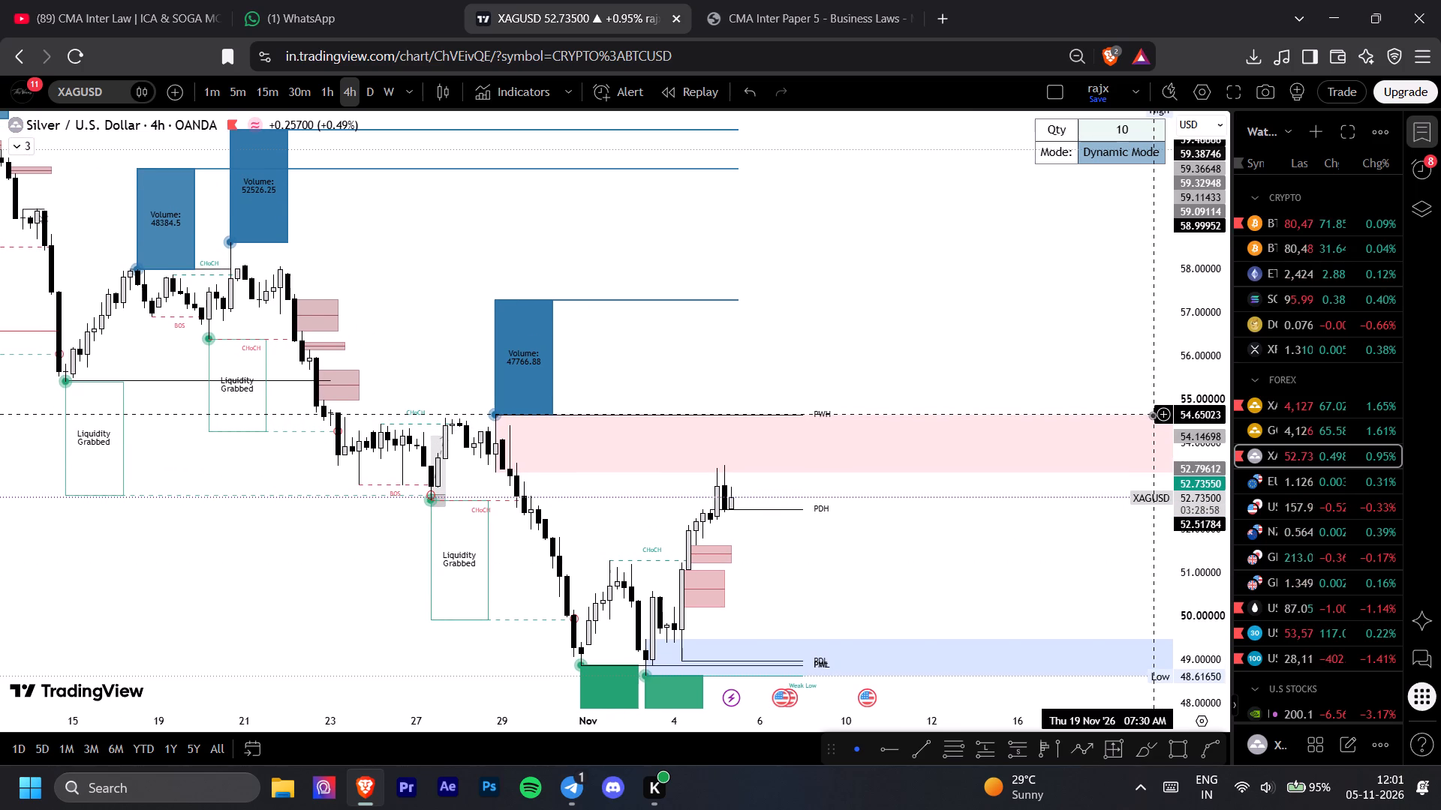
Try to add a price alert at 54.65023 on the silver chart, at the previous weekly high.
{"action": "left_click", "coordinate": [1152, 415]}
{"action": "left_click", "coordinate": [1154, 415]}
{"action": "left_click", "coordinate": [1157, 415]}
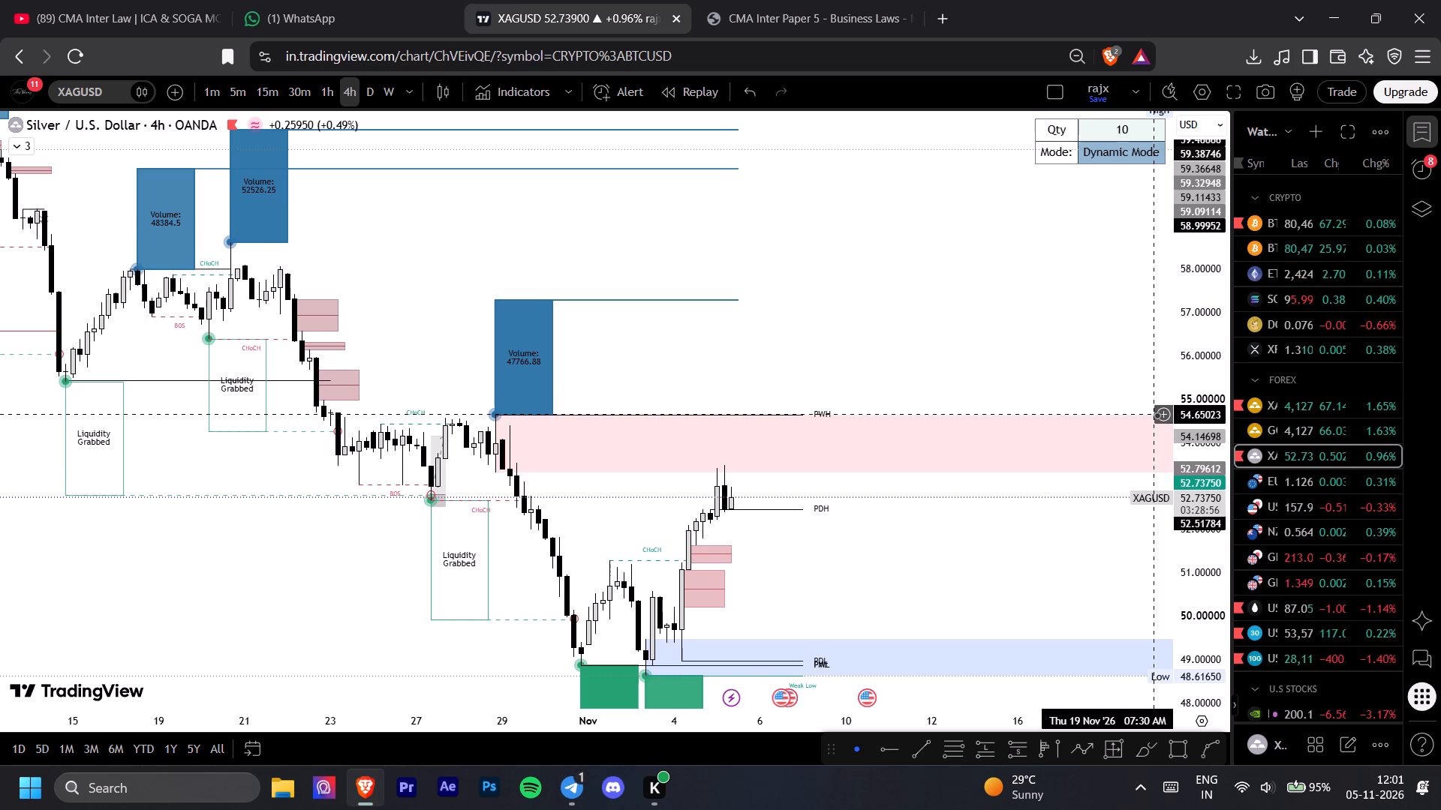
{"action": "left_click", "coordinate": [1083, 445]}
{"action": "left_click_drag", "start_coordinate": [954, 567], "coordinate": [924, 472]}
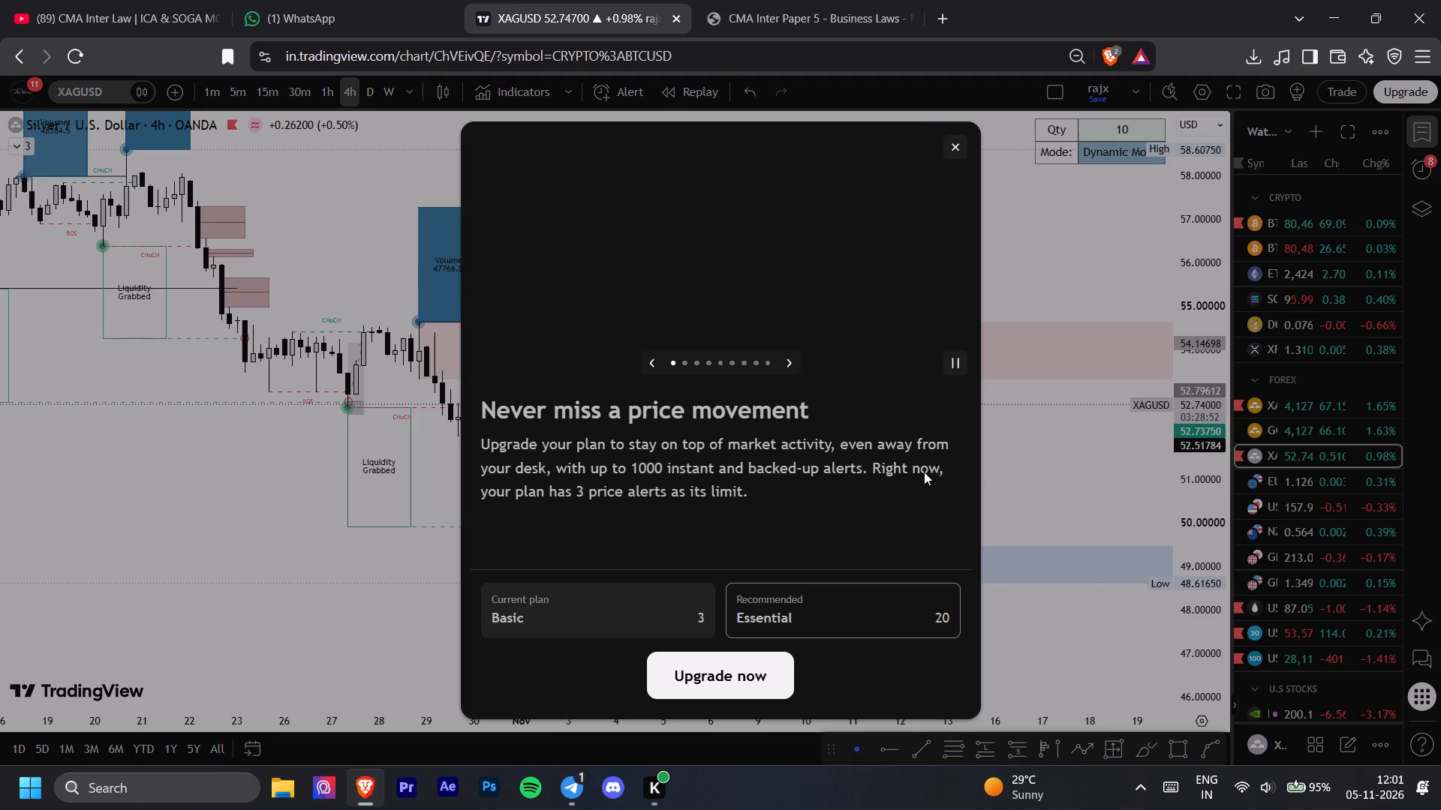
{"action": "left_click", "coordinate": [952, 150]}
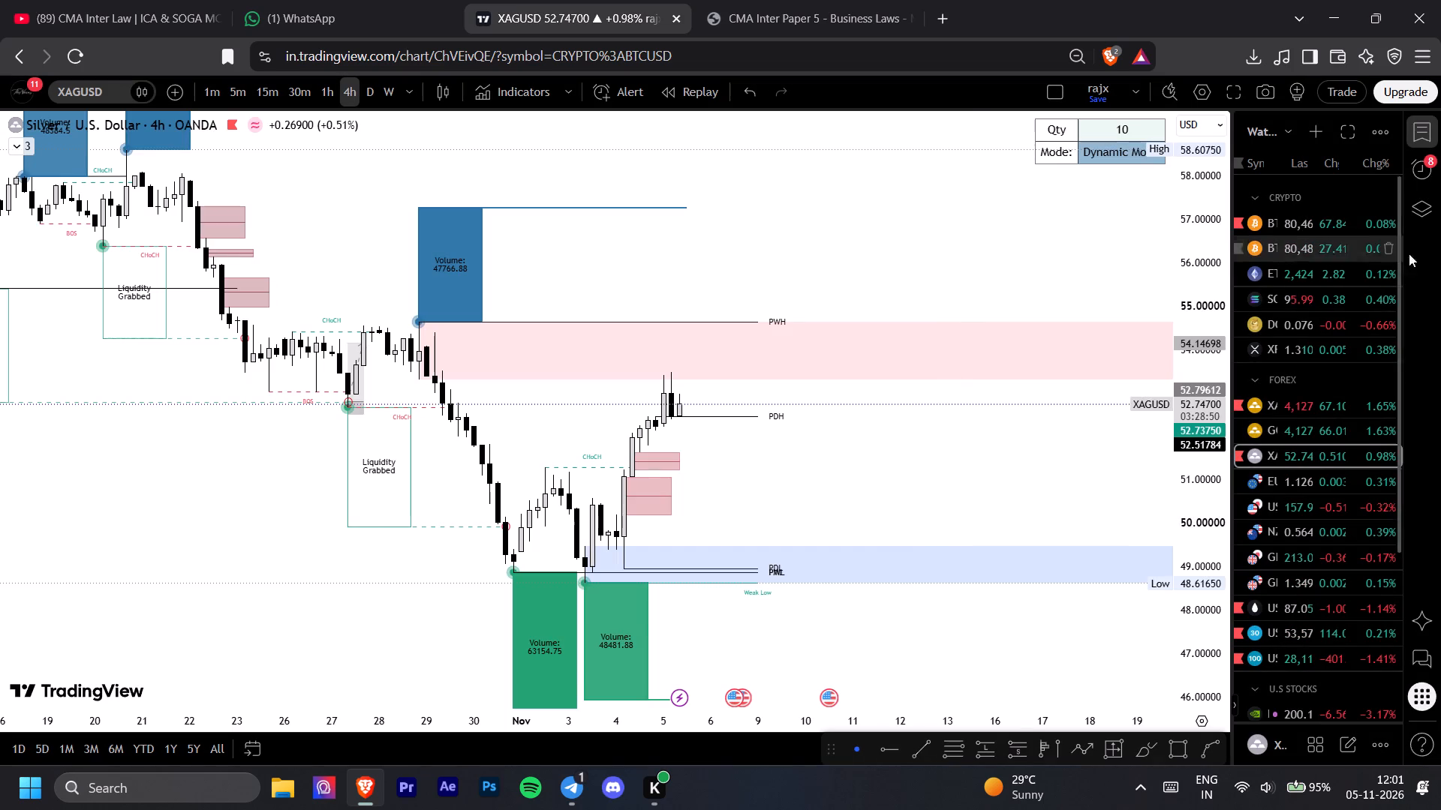
Check the list of existing price alerts, then close it.
{"action": "left_click", "coordinate": [1409, 169]}
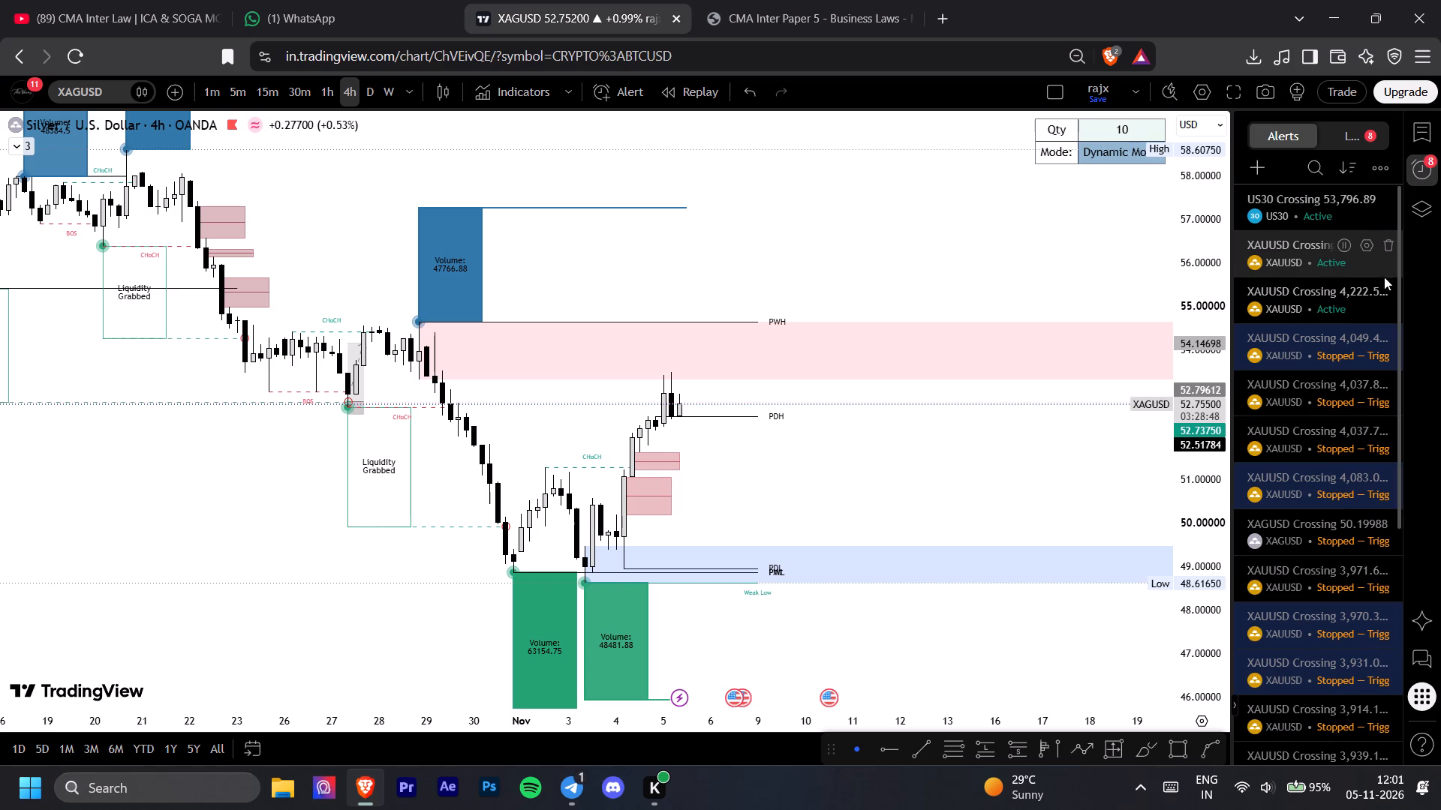
{"action": "left_click", "coordinate": [1424, 173]}
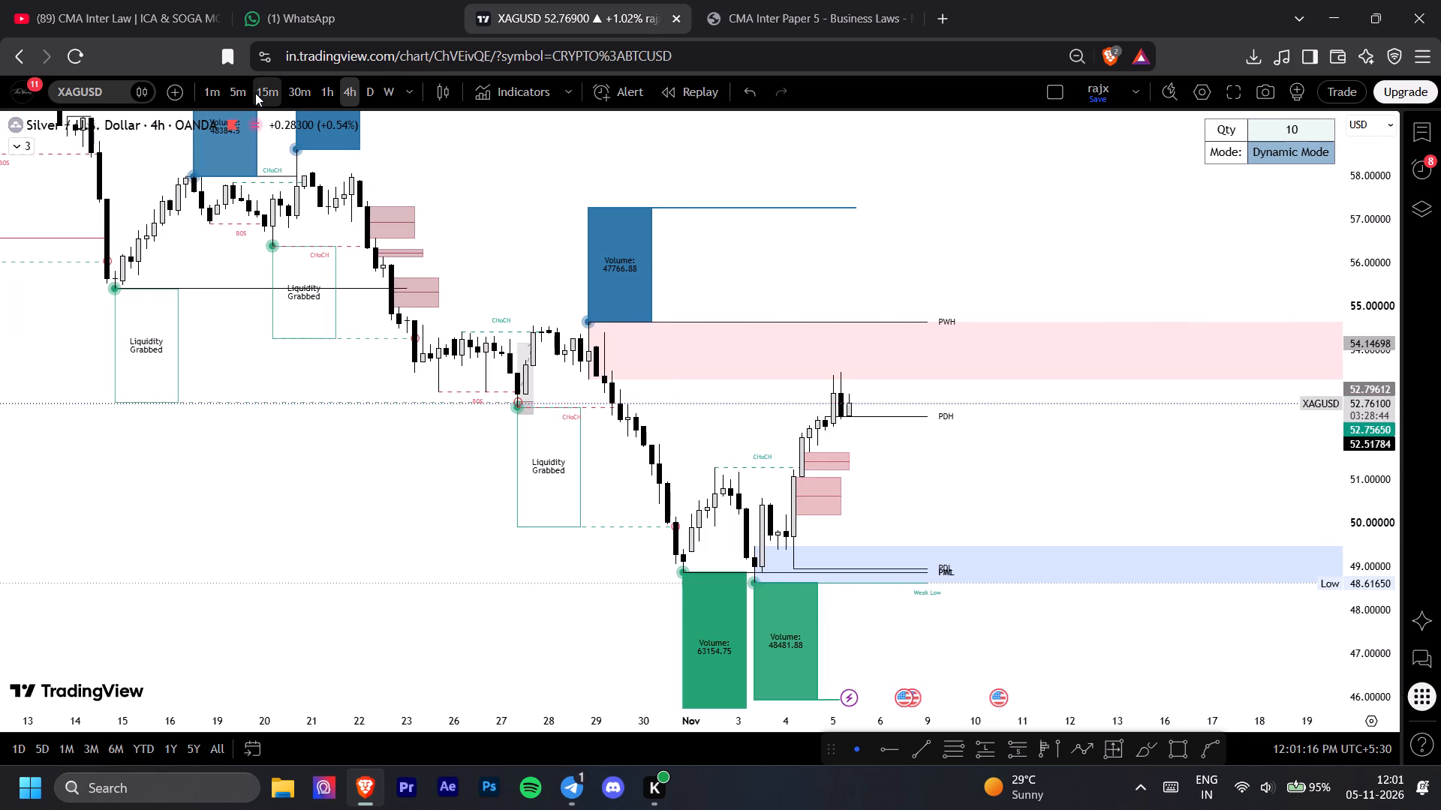
Switch to the 15-minute timeframe and load Gold Spot (XAUUSD) from the watchlist.
{"action": "left_click", "coordinate": [255, 93]}
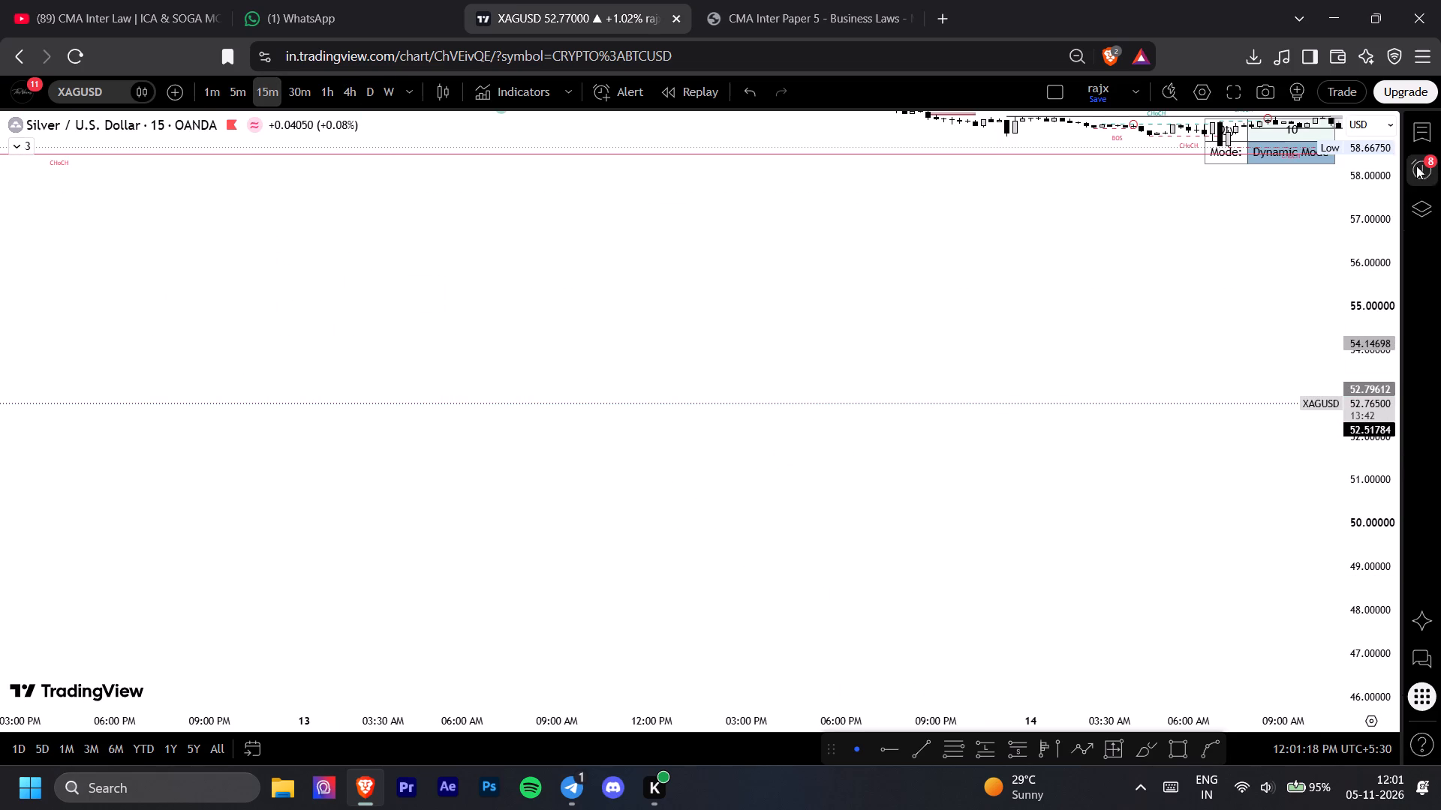
{"action": "left_click", "coordinate": [1418, 143]}
{"action": "left_click", "coordinate": [1302, 422]}
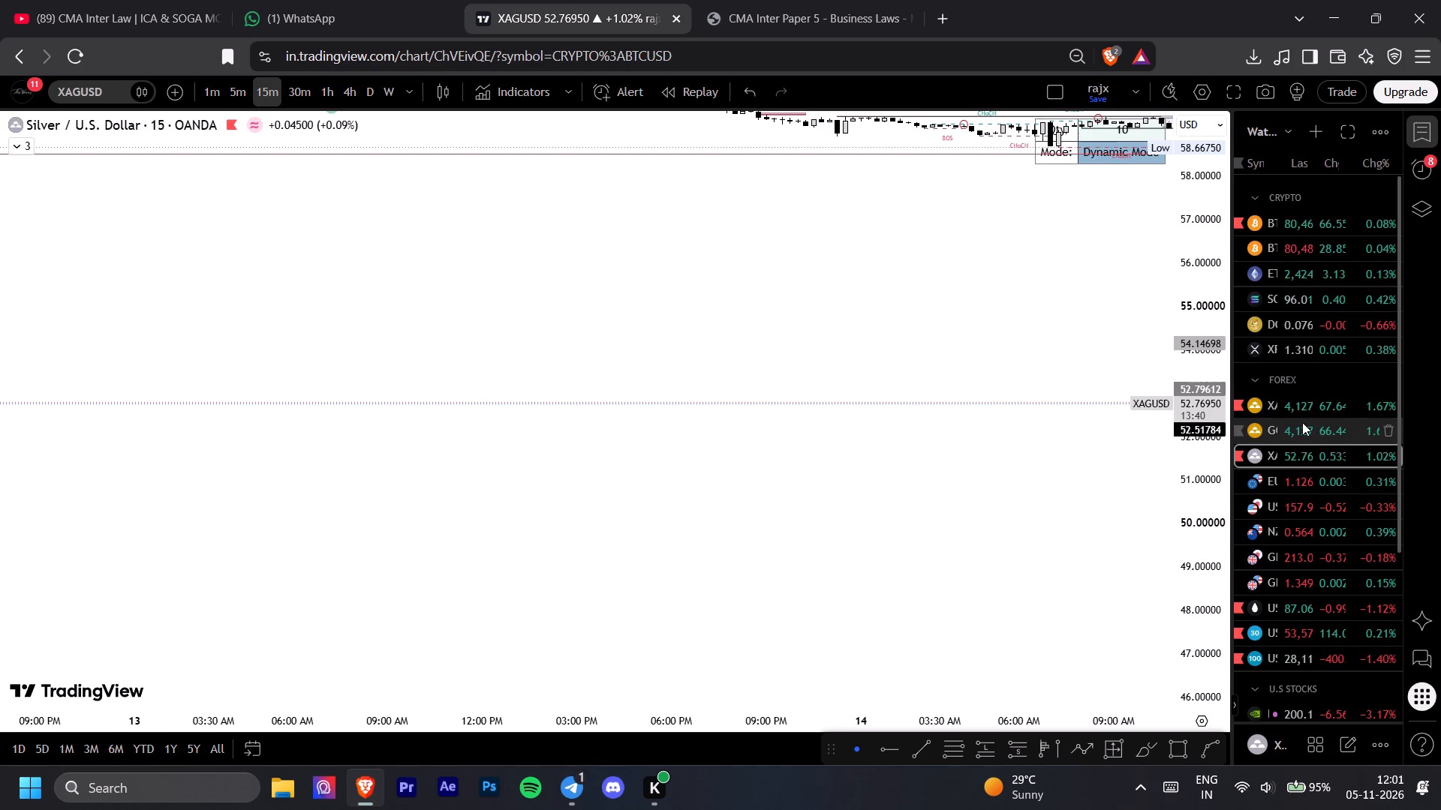
{"action": "left_click", "coordinate": [1306, 410]}
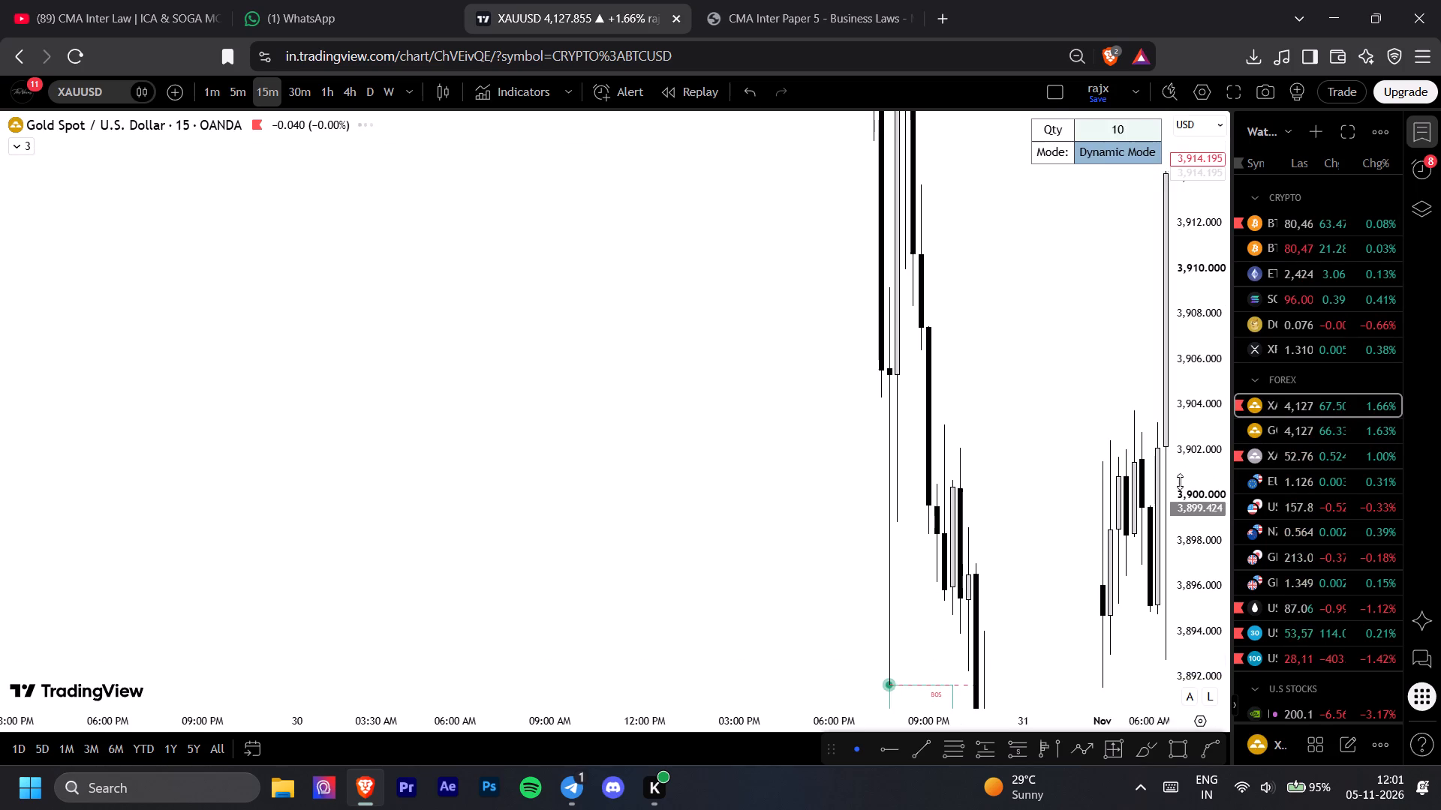
Examine Gold Spot's 15-minute price action from 31 October to 4 November, including the marked positions, structure breaks and liquidity levels.
{"action": "left_click_drag", "start_coordinate": [1088, 501], "coordinate": [789, 497]}
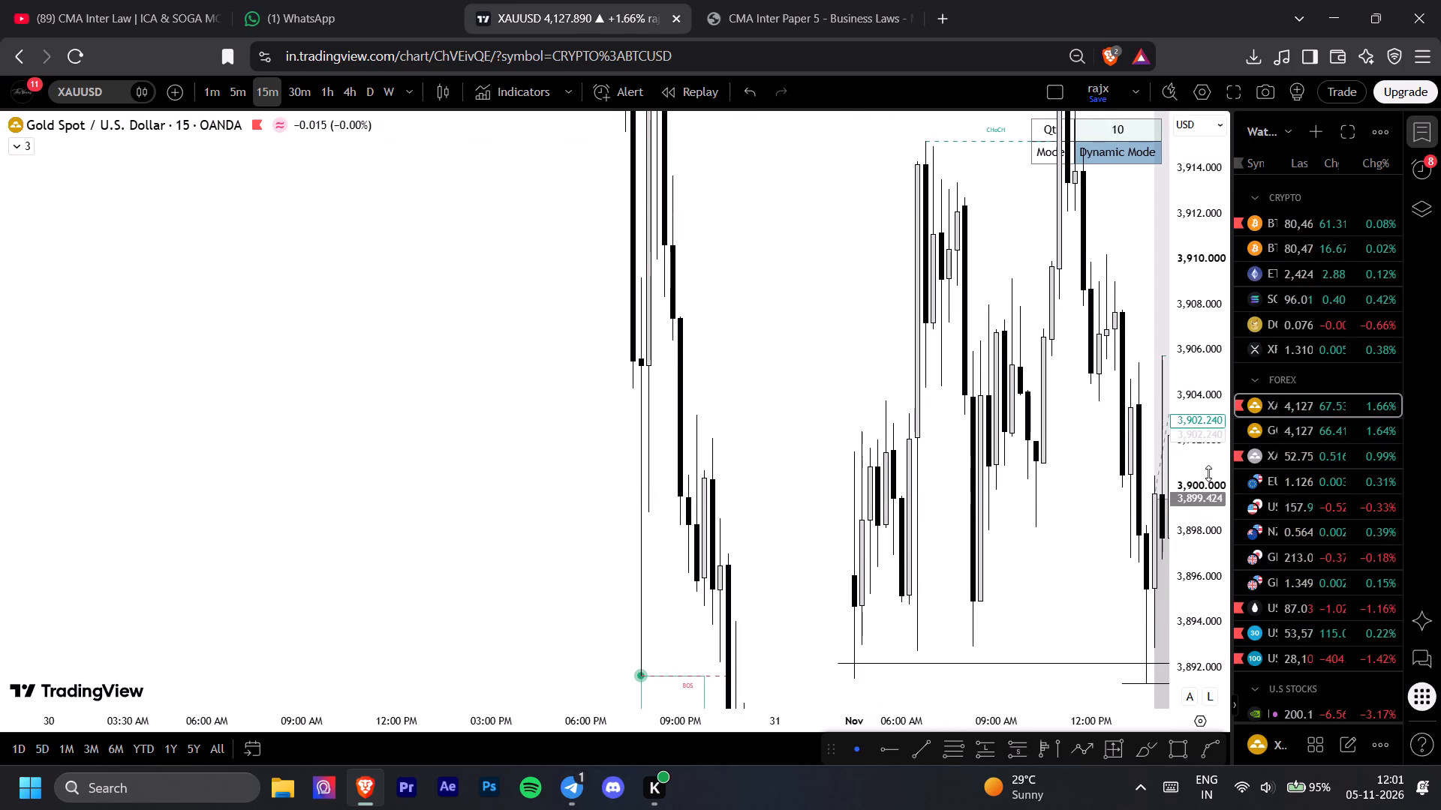
{"action": "left_click_drag", "start_coordinate": [1208, 473], "coordinate": [1181, 626]}
{"action": "left_click_drag", "start_coordinate": [940, 624], "coordinate": [525, 515]}
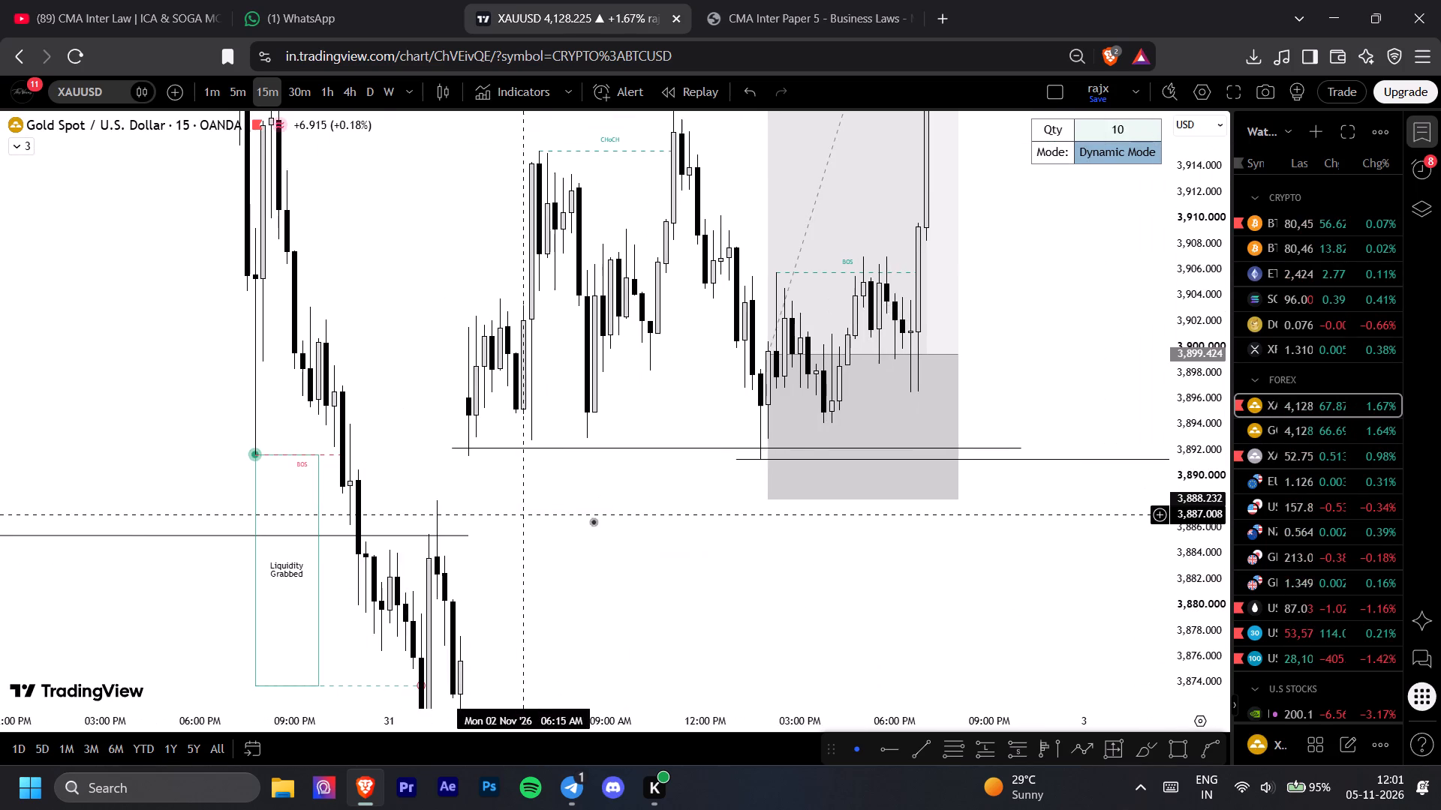
{"action": "left_click_drag", "start_coordinate": [821, 571], "coordinate": [643, 656]}
{"action": "left_click_drag", "start_coordinate": [1177, 505], "coordinate": [1181, 543]}
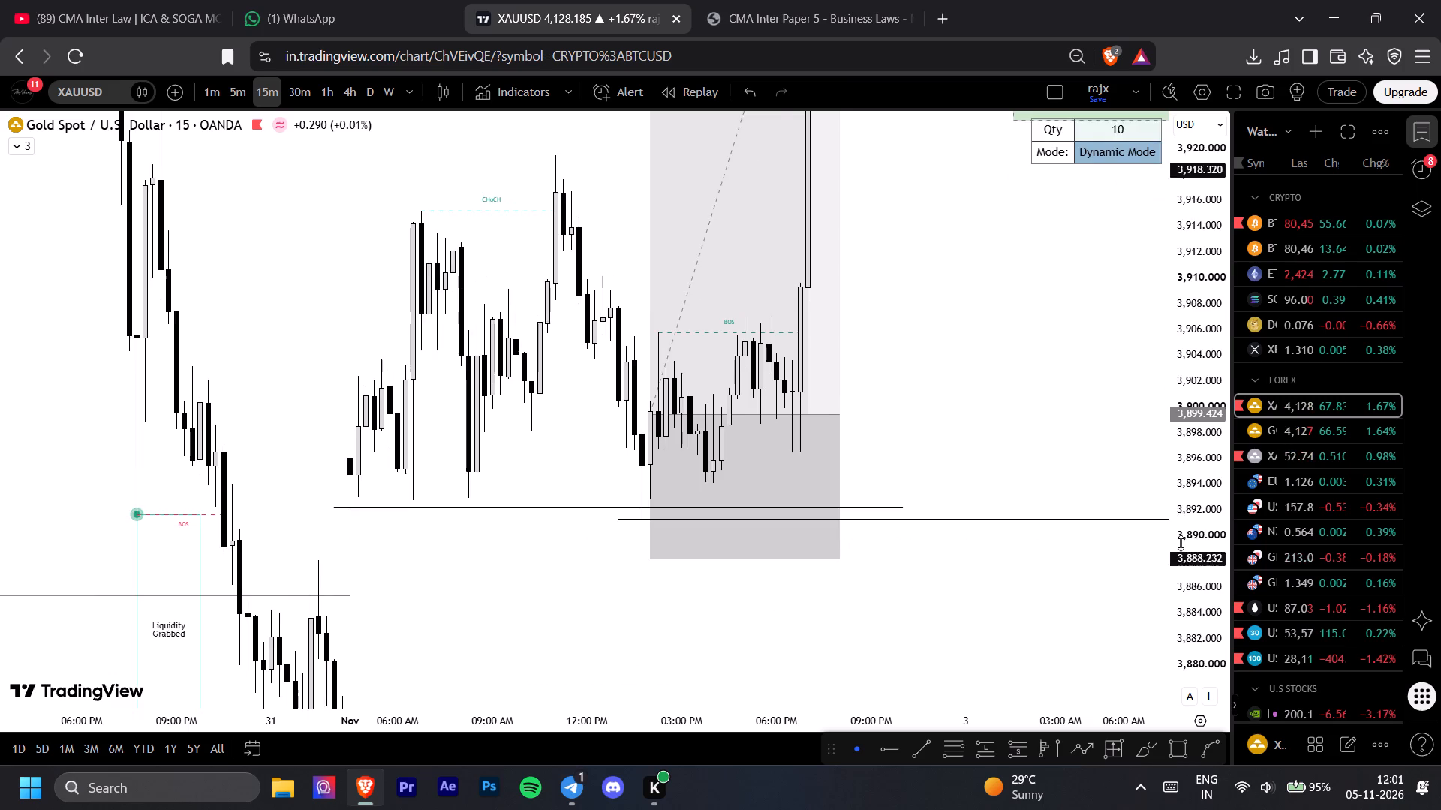
{"action": "left_click_drag", "start_coordinate": [1181, 543], "coordinate": [1172, 700]}
{"action": "left_click_drag", "start_coordinate": [1013, 385], "coordinate": [633, 477]}
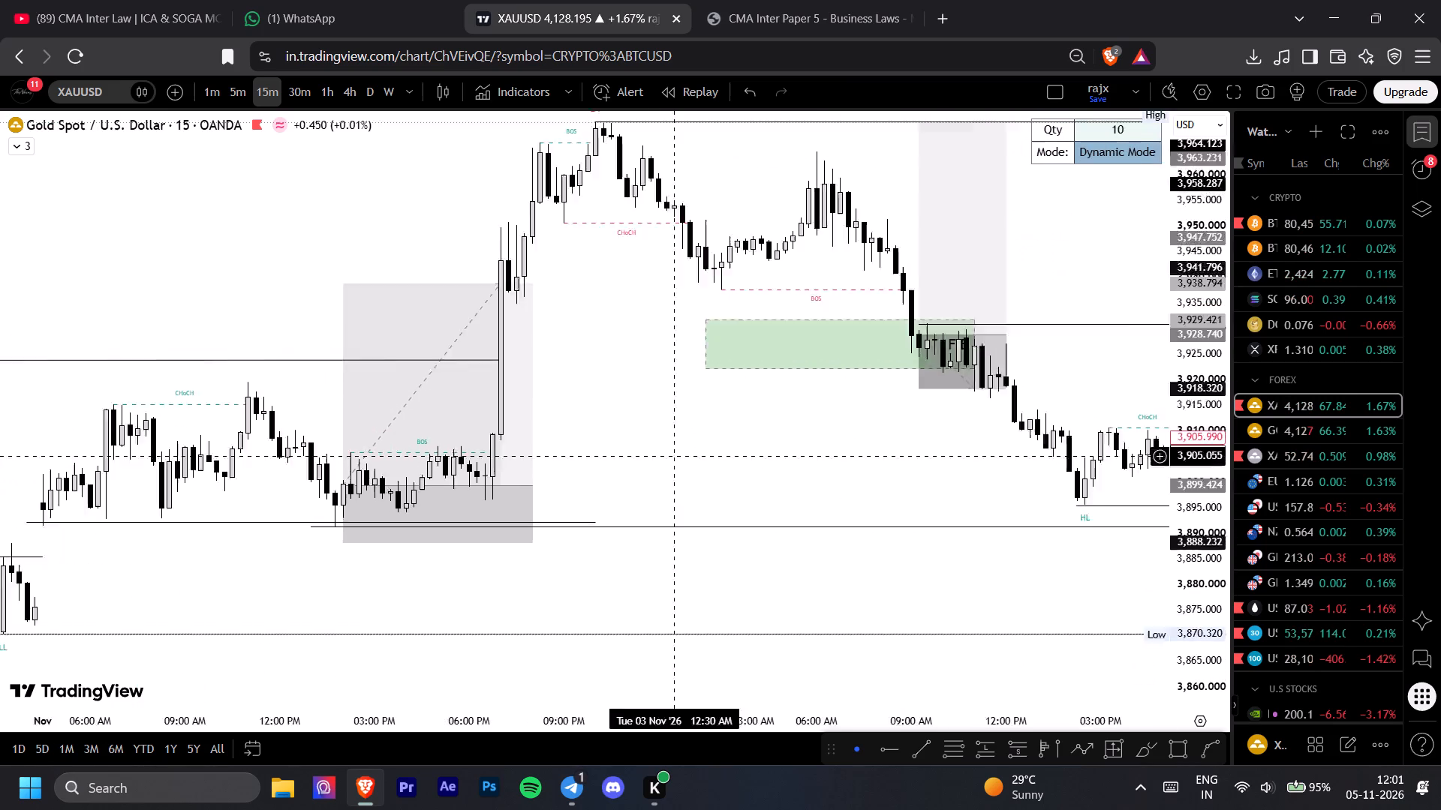
{"action": "left_click_drag", "start_coordinate": [633, 477], "coordinate": [597, 496]}
{"action": "left_click_drag", "start_coordinate": [829, 509], "coordinate": [564, 487]}
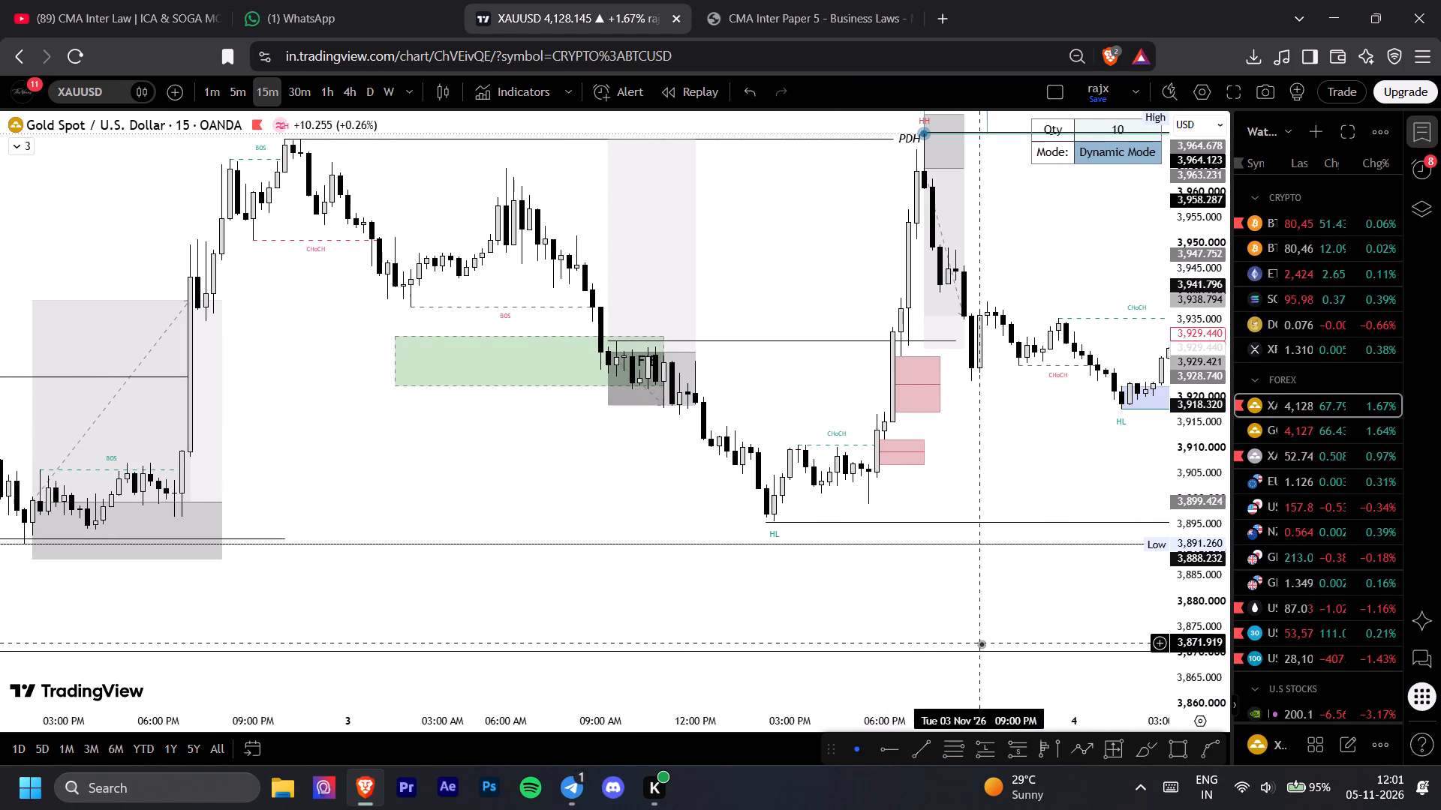
{"action": "left_click_drag", "start_coordinate": [981, 643], "coordinate": [634, 664]}
{"action": "left_click_drag", "start_coordinate": [985, 514], "coordinate": [614, 674]}
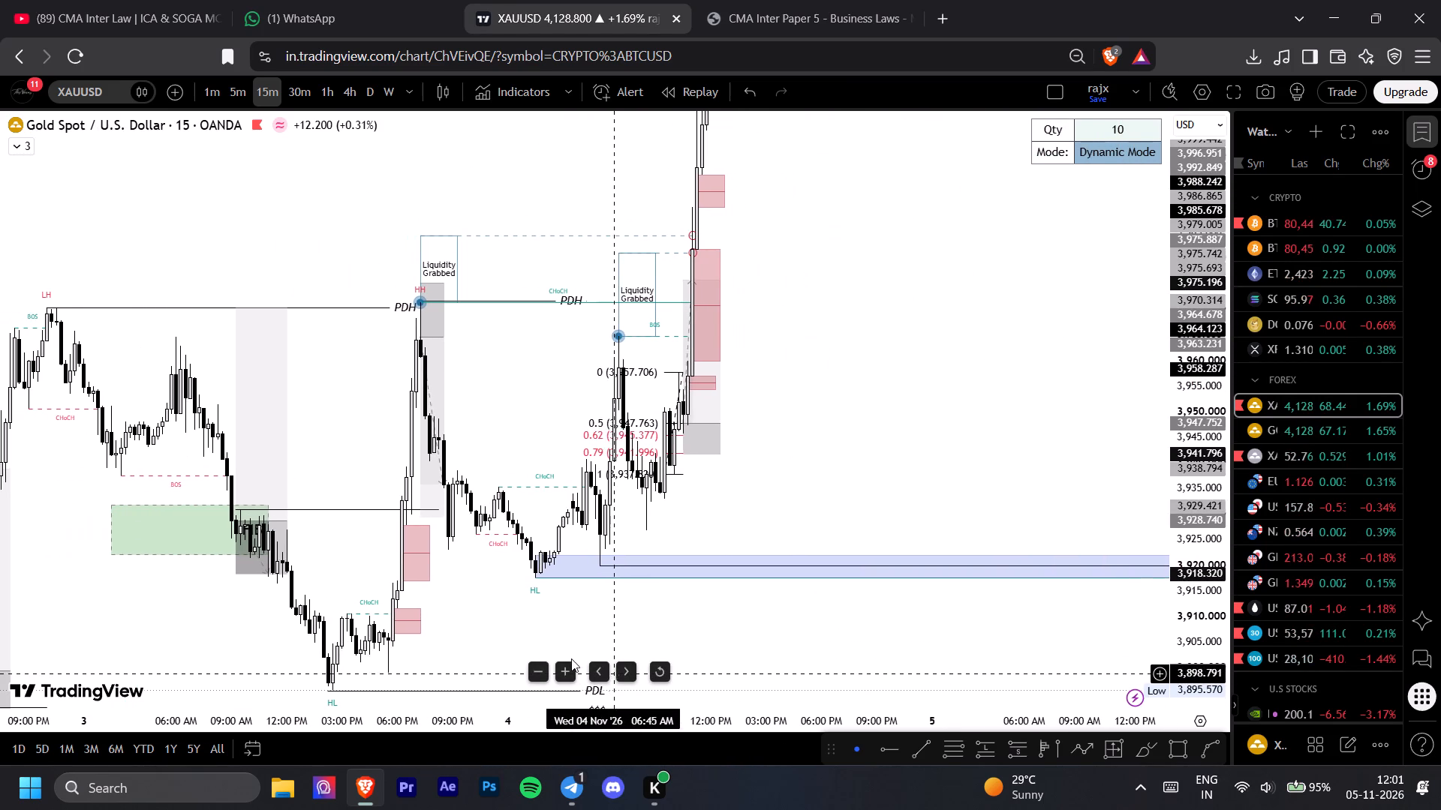
Review gold's 15-minute move from the start of November through 5 November, covering the demand zones, PDH, PWH and weak high.
{"action": "left_click_drag", "start_coordinate": [516, 616], "coordinate": [1440, 423]}
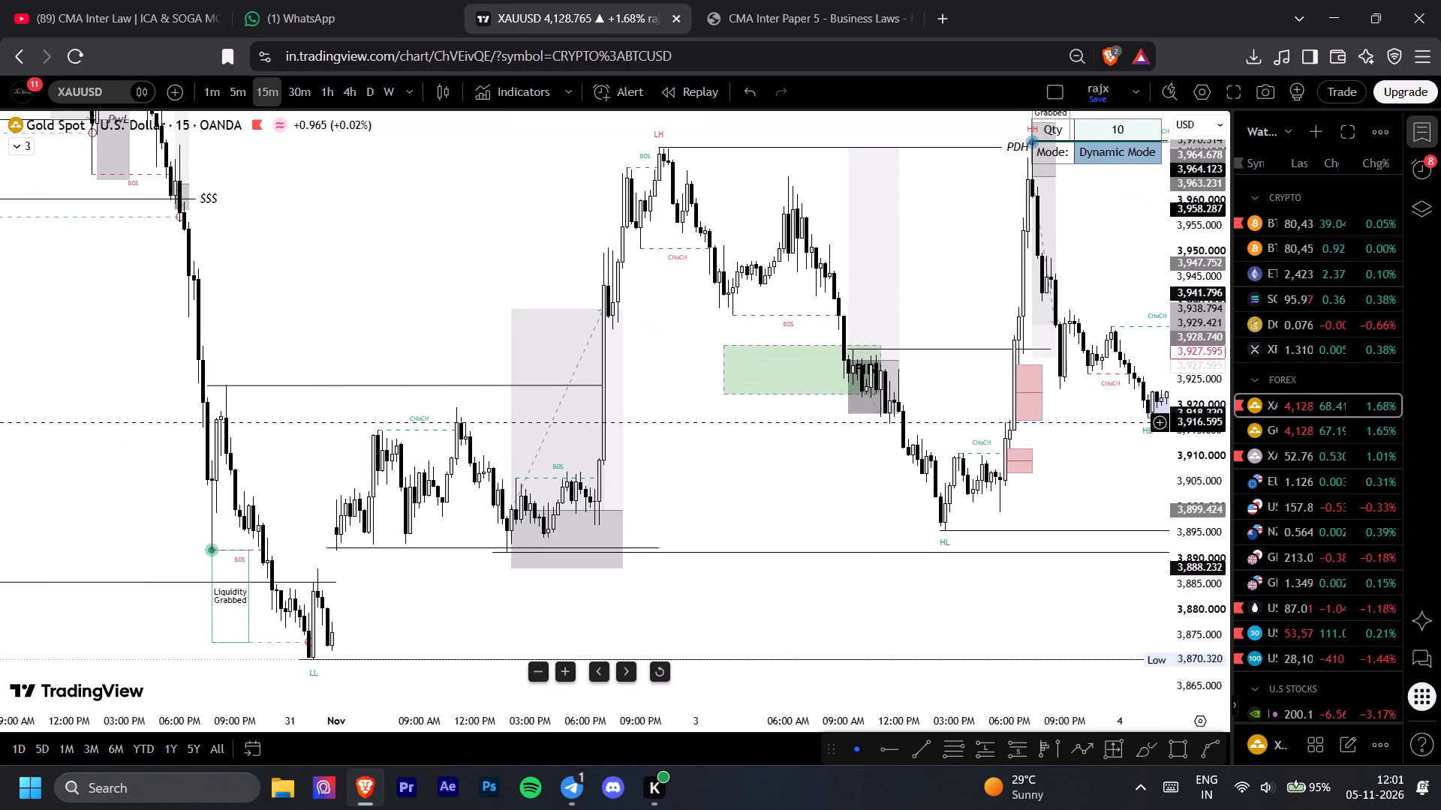
{"action": "left_click_drag", "start_coordinate": [1440, 423], "coordinate": [1250, 495]}
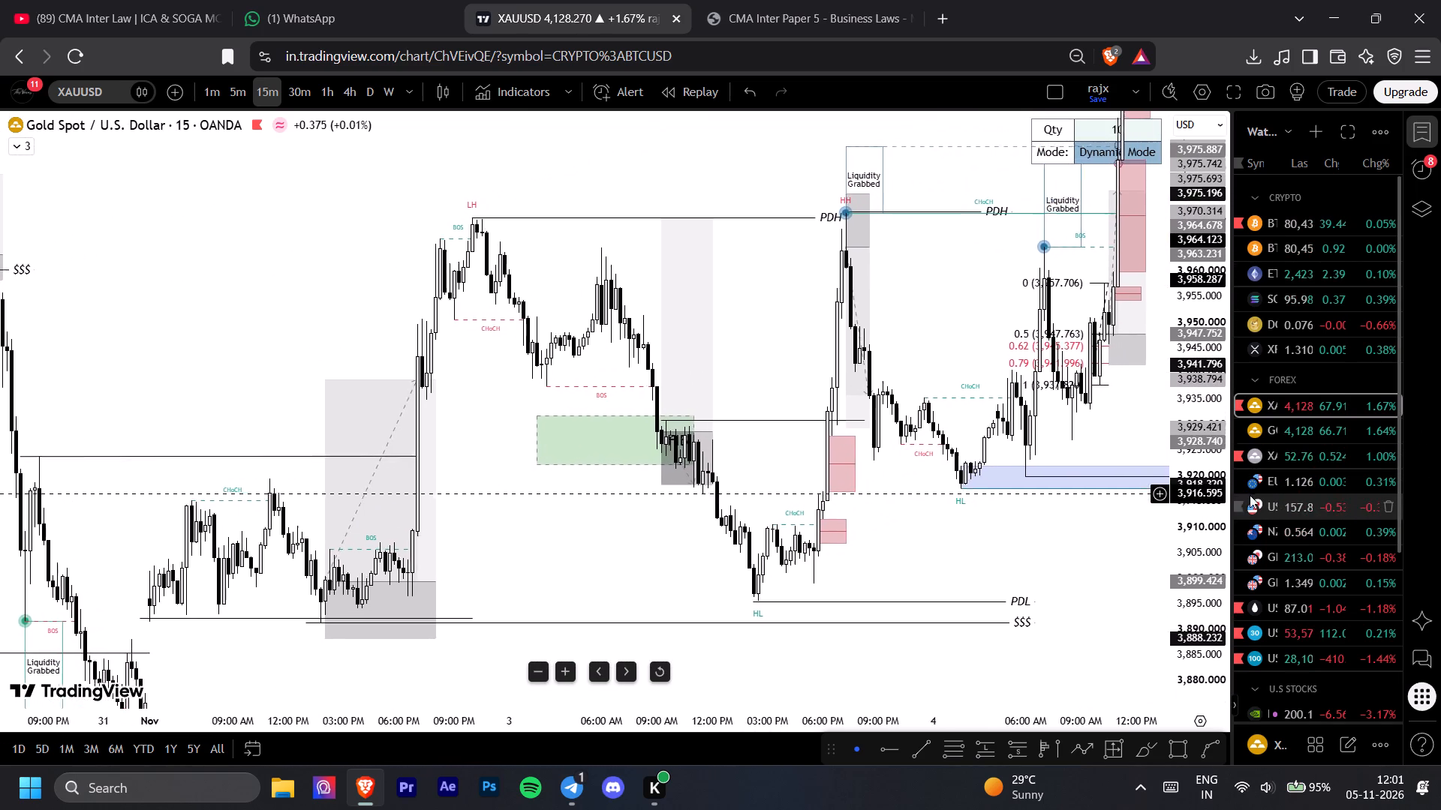
{"action": "left_click_drag", "start_coordinate": [1250, 495], "coordinate": [1045, 642]}
{"action": "left_click_drag", "start_coordinate": [1063, 551], "coordinate": [964, 599]}
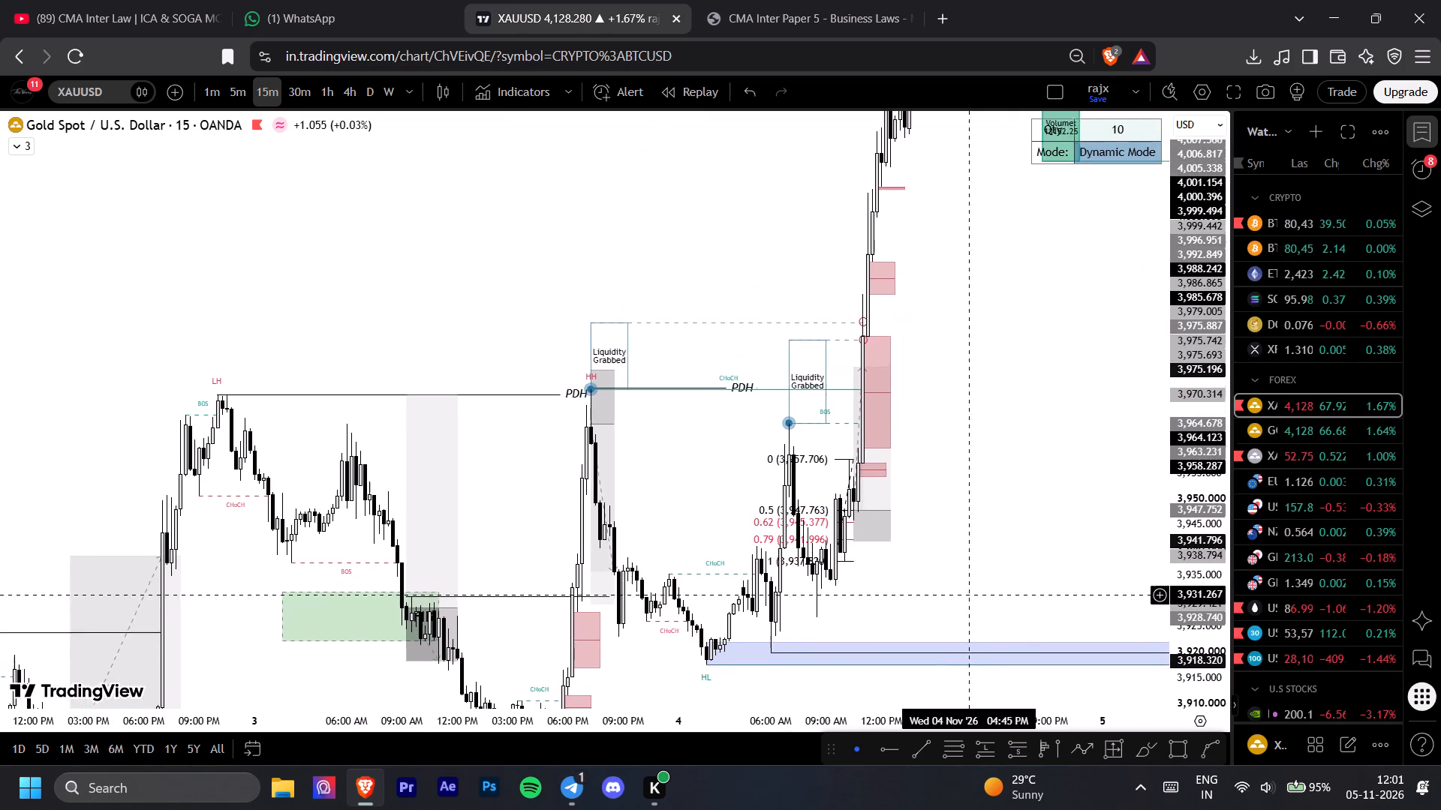
{"action": "left_click_drag", "start_coordinate": [964, 599], "coordinate": [732, 729]}
{"action": "left_click_drag", "start_coordinate": [912, 519], "coordinate": [659, 809]}
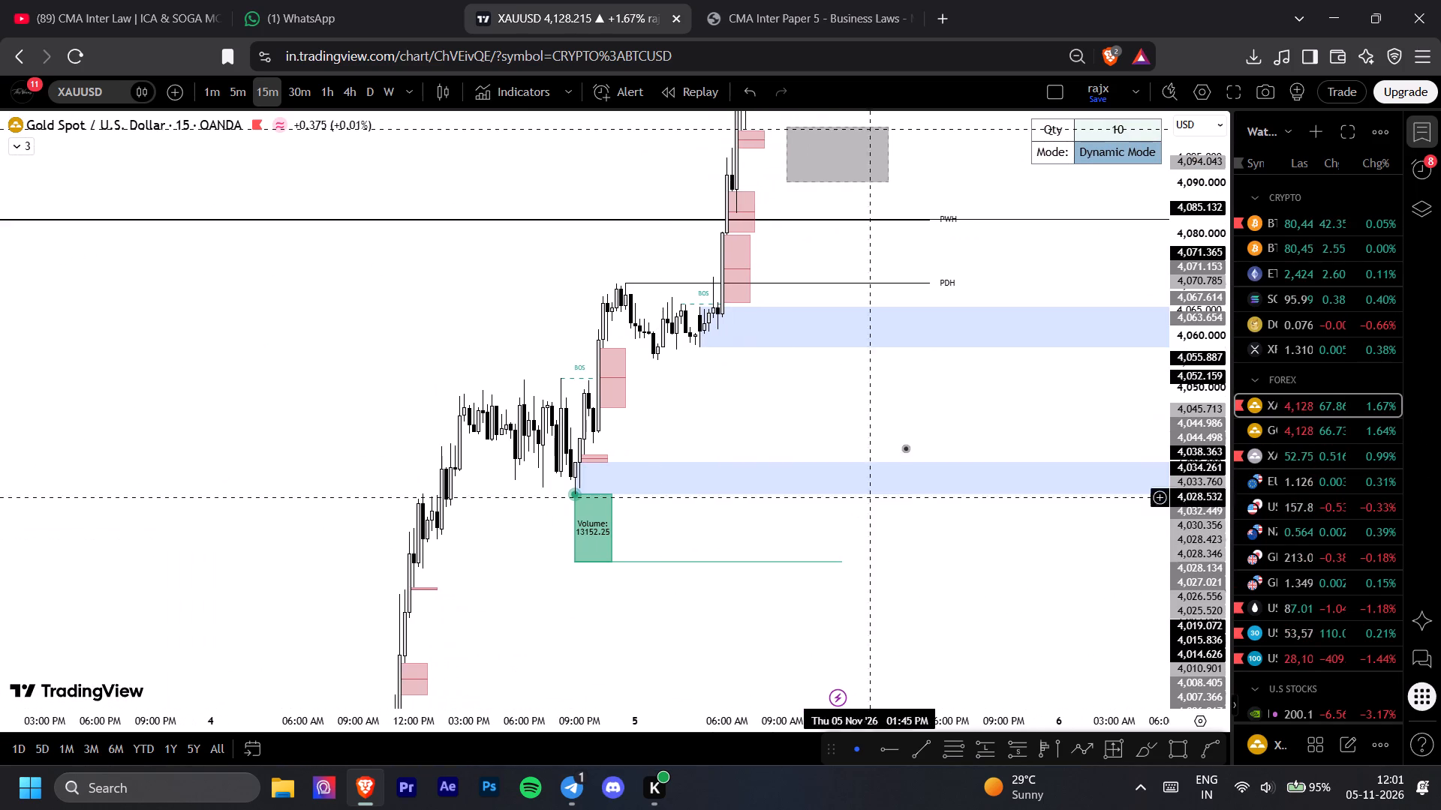
{"action": "left_click_drag", "start_coordinate": [937, 423], "coordinate": [909, 357]}
{"action": "left_click_drag", "start_coordinate": [1199, 539], "coordinate": [1205, 809]}
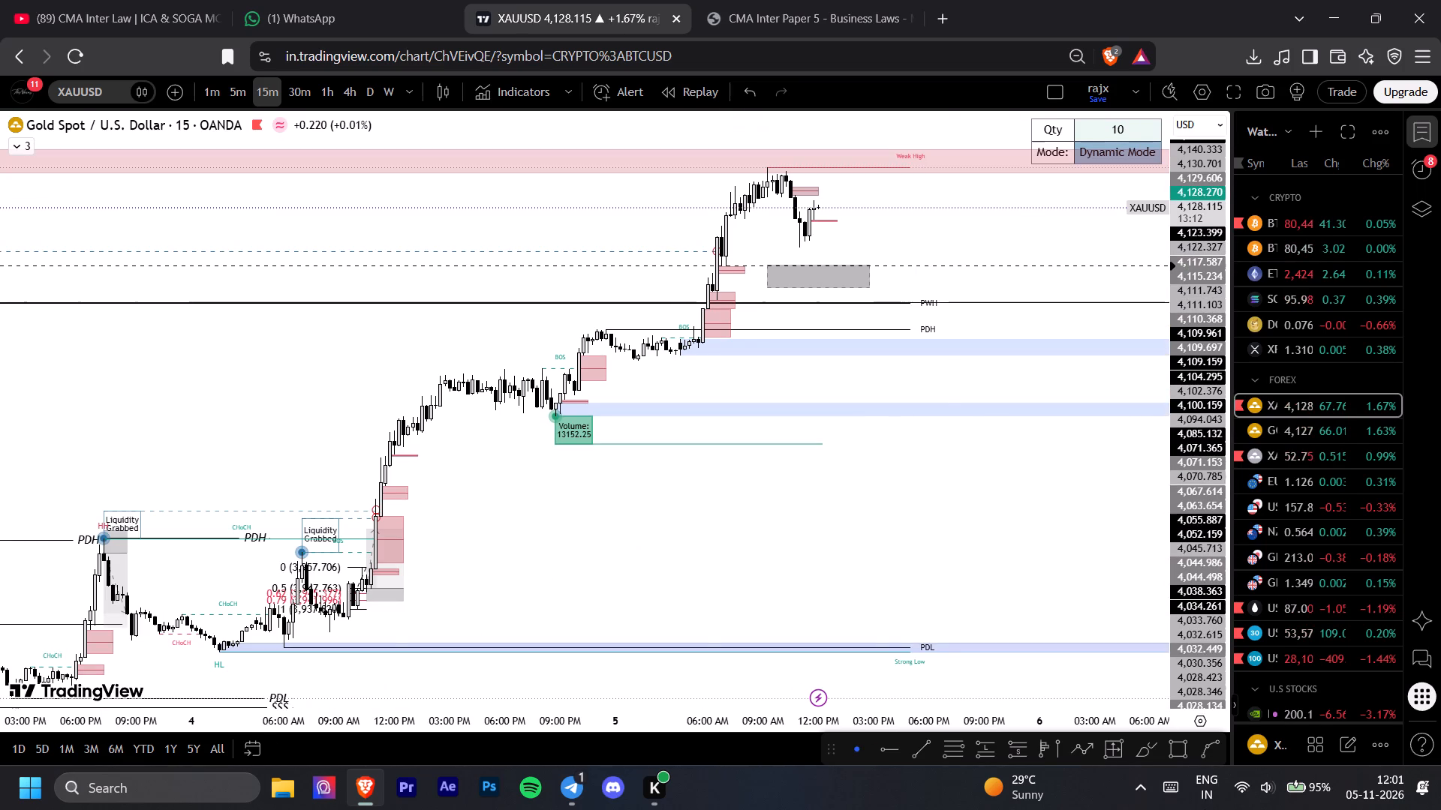
{"action": "left_click_drag", "start_coordinate": [1205, 809], "coordinate": [946, 679]}
{"action": "left_click_drag", "start_coordinate": [936, 596], "coordinate": [936, 199]}
{"action": "left_click_drag", "start_coordinate": [833, 491], "coordinate": [1074, 290]}
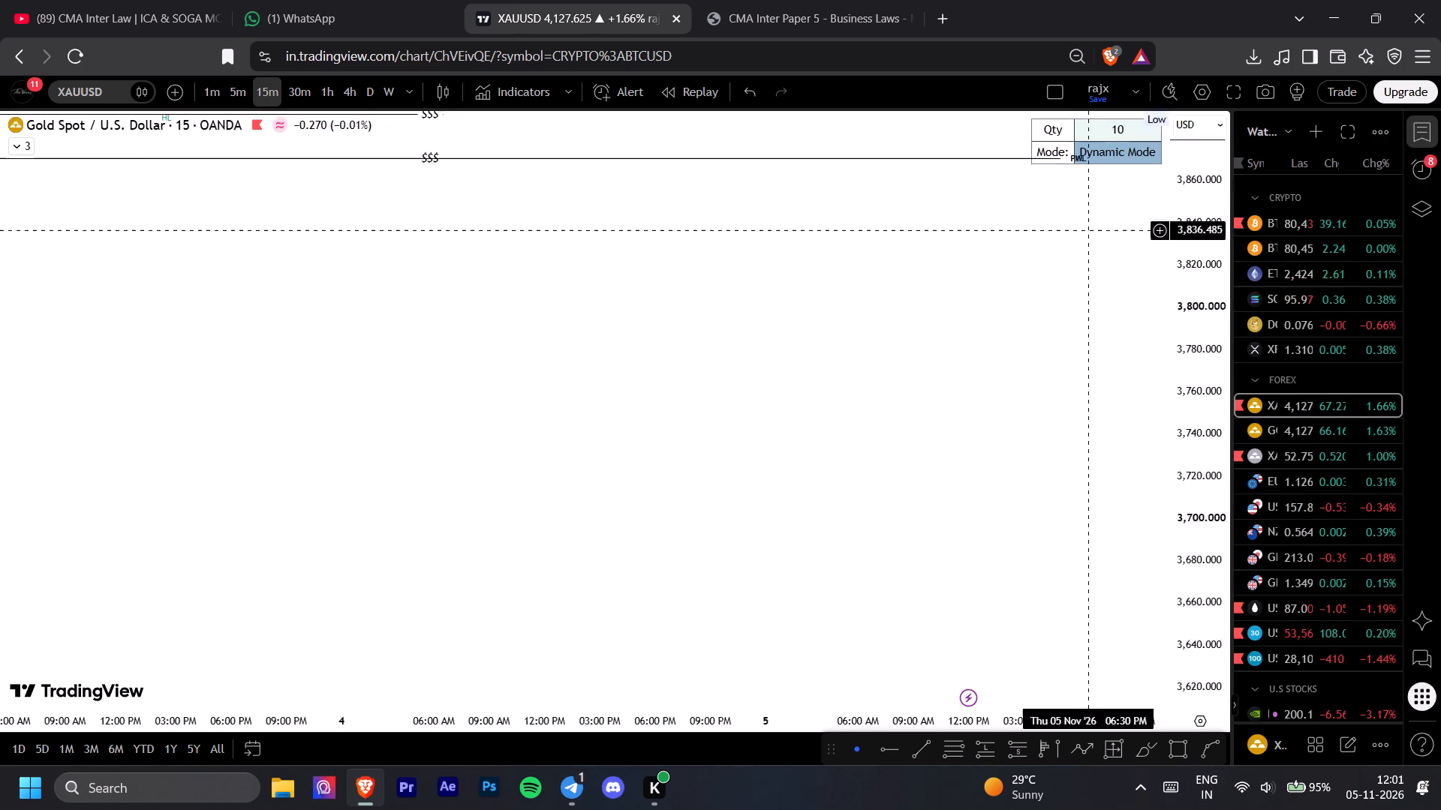
{"action": "left_click_drag", "start_coordinate": [1074, 290], "coordinate": [992, 796]}
{"action": "left_click_drag", "start_coordinate": [1085, 619], "coordinate": [928, 803]}
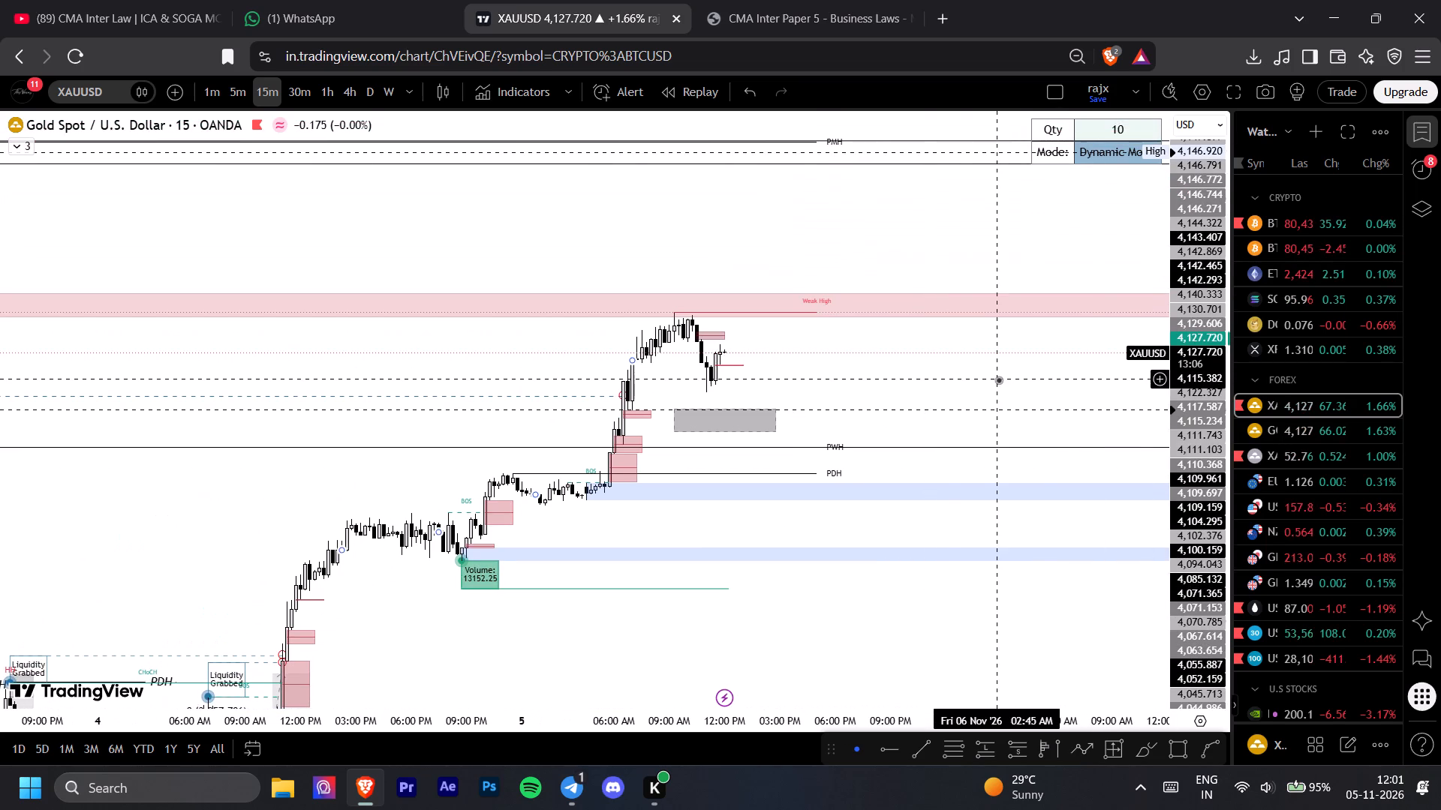
Delete the XAUUSD crossing alert at 4,222.582, just below the previous monthly high line.
{"action": "left_click_drag", "start_coordinate": [915, 223], "coordinate": [833, 290]}
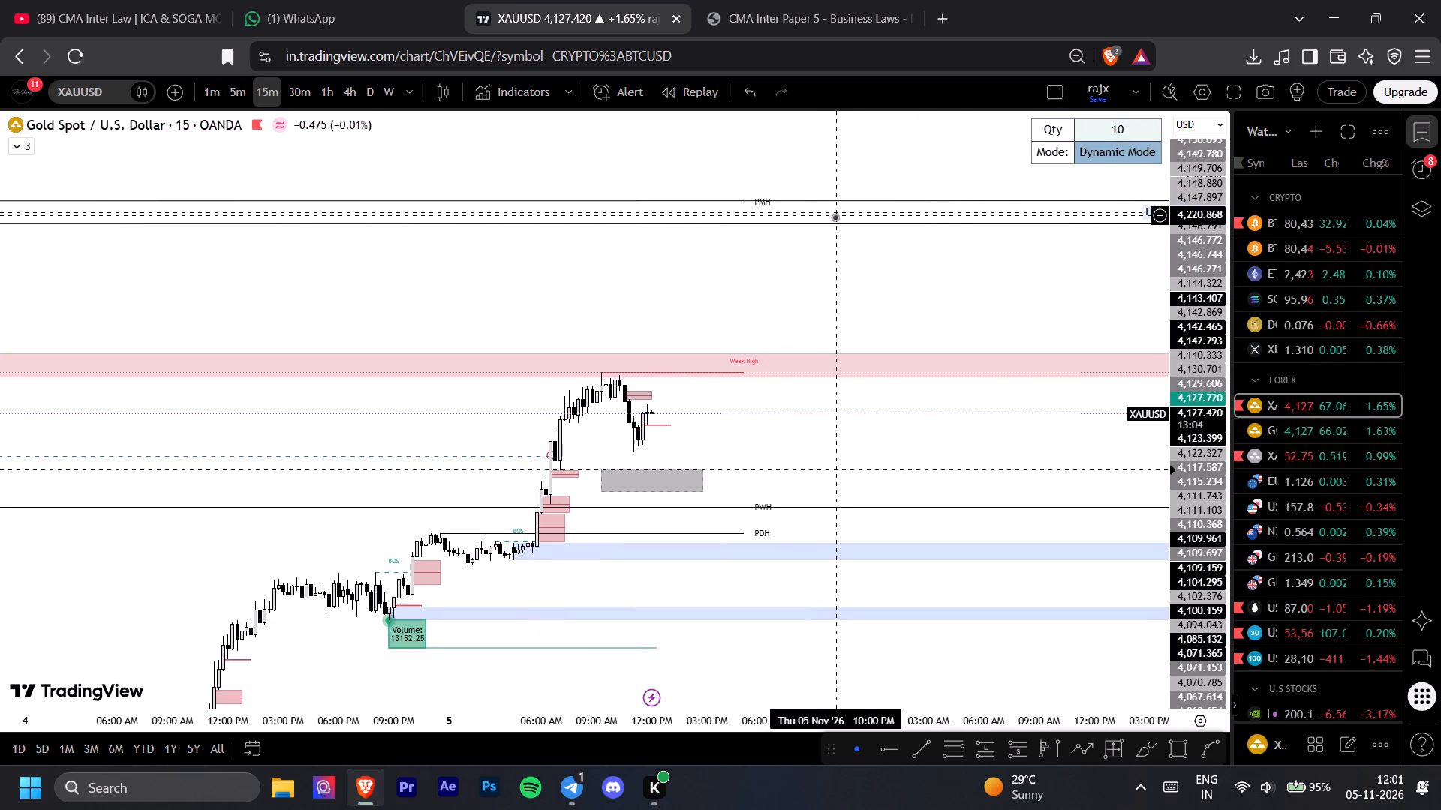
{"action": "left_click", "coordinate": [833, 213]}
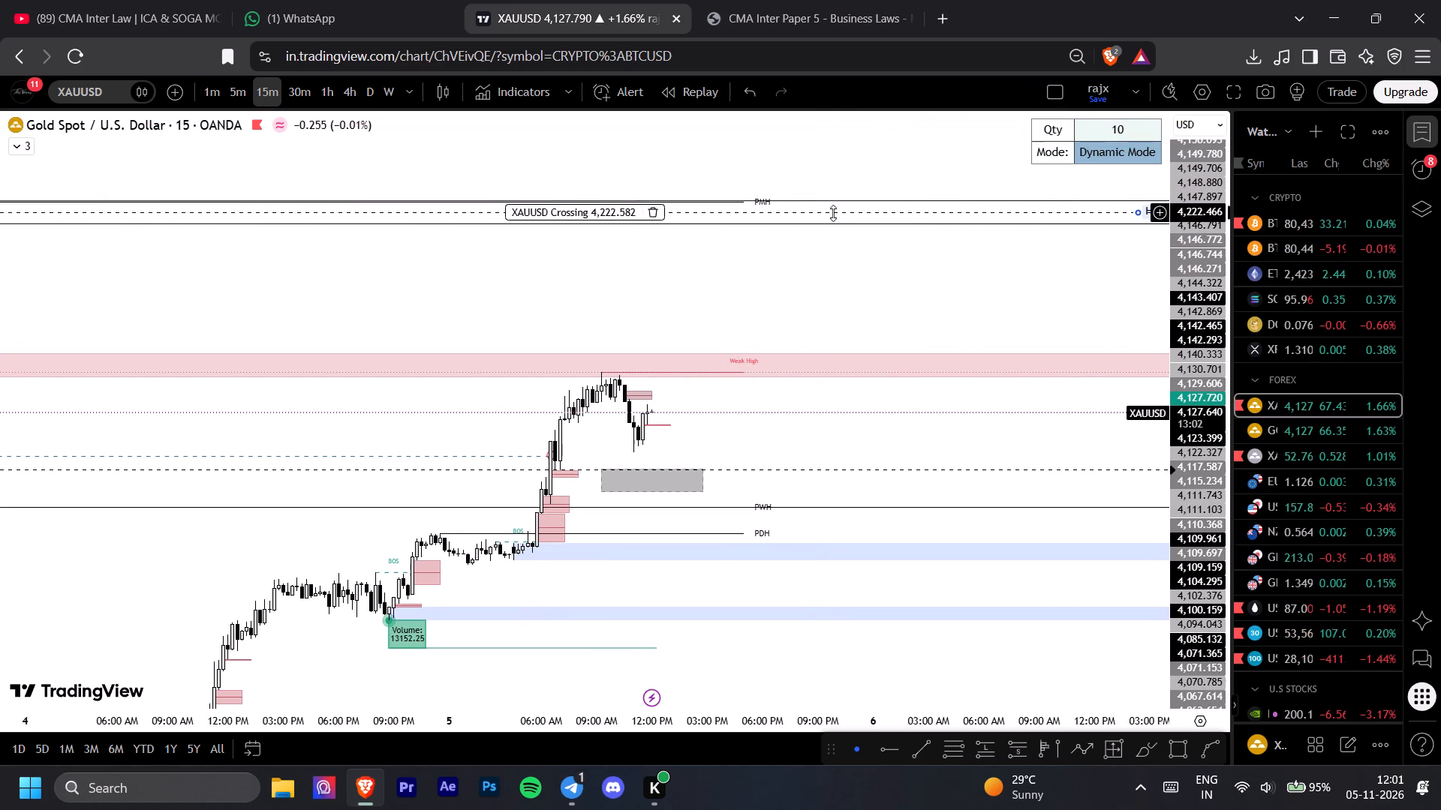
{"action": "left_click", "coordinate": [648, 208]}
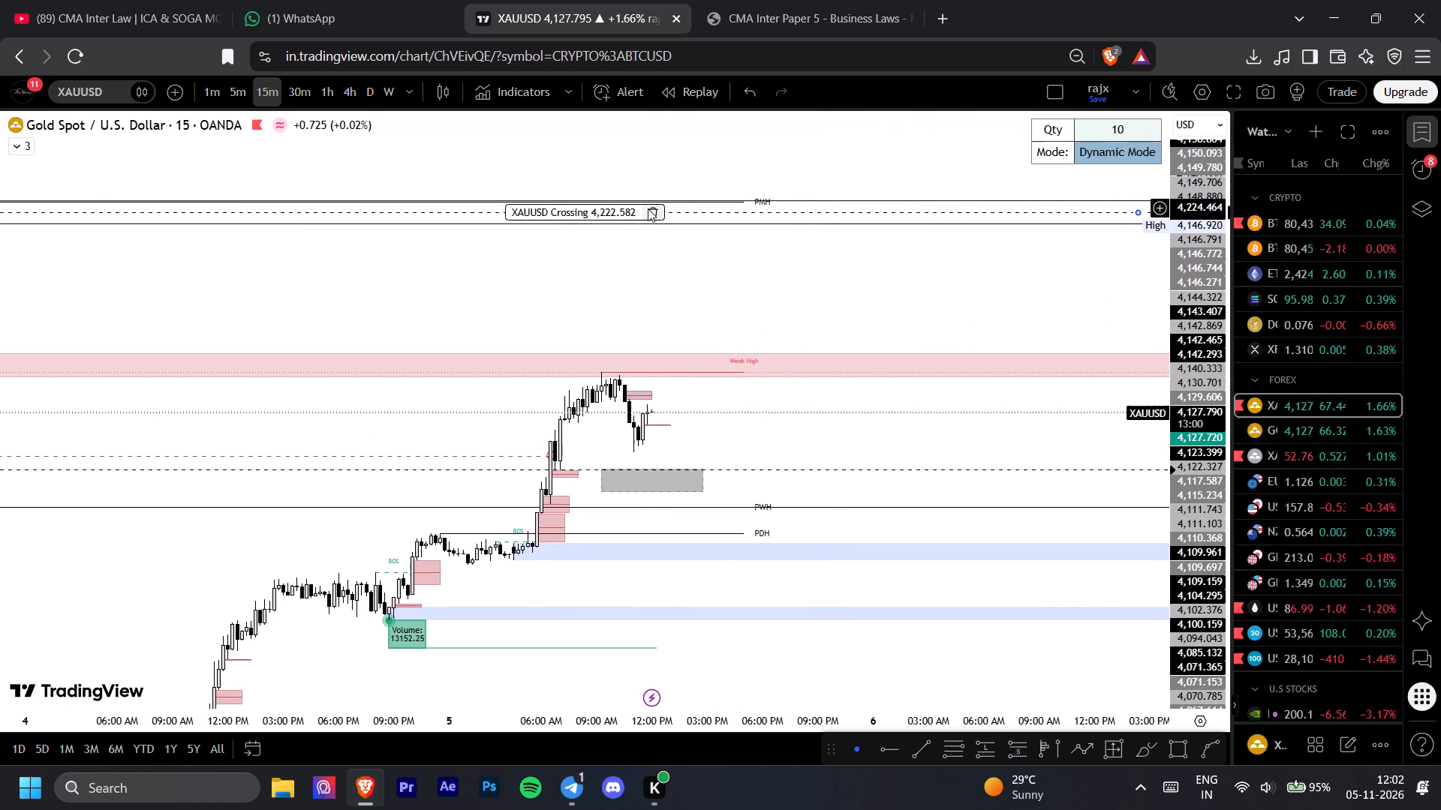
{"action": "left_click", "coordinate": [854, 477]}
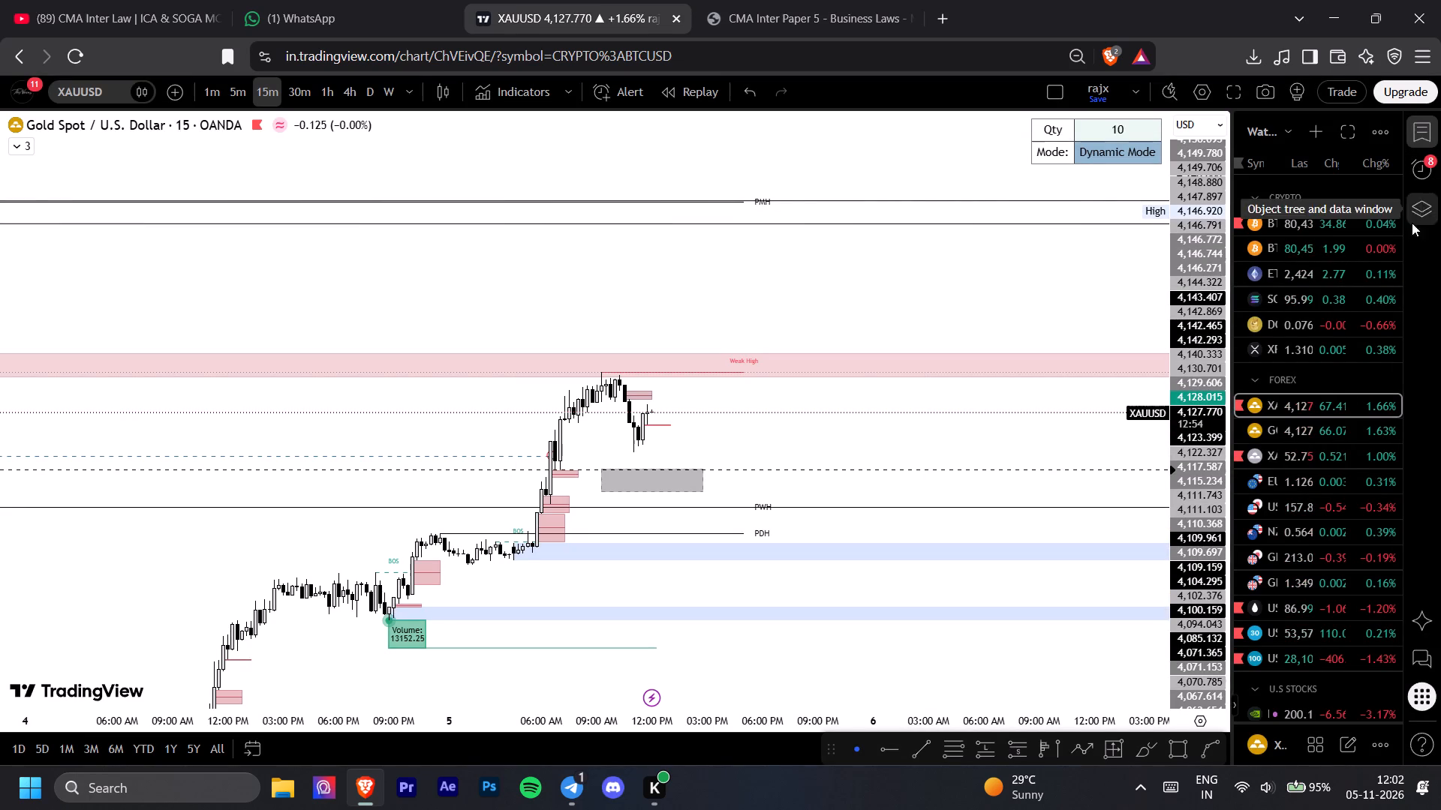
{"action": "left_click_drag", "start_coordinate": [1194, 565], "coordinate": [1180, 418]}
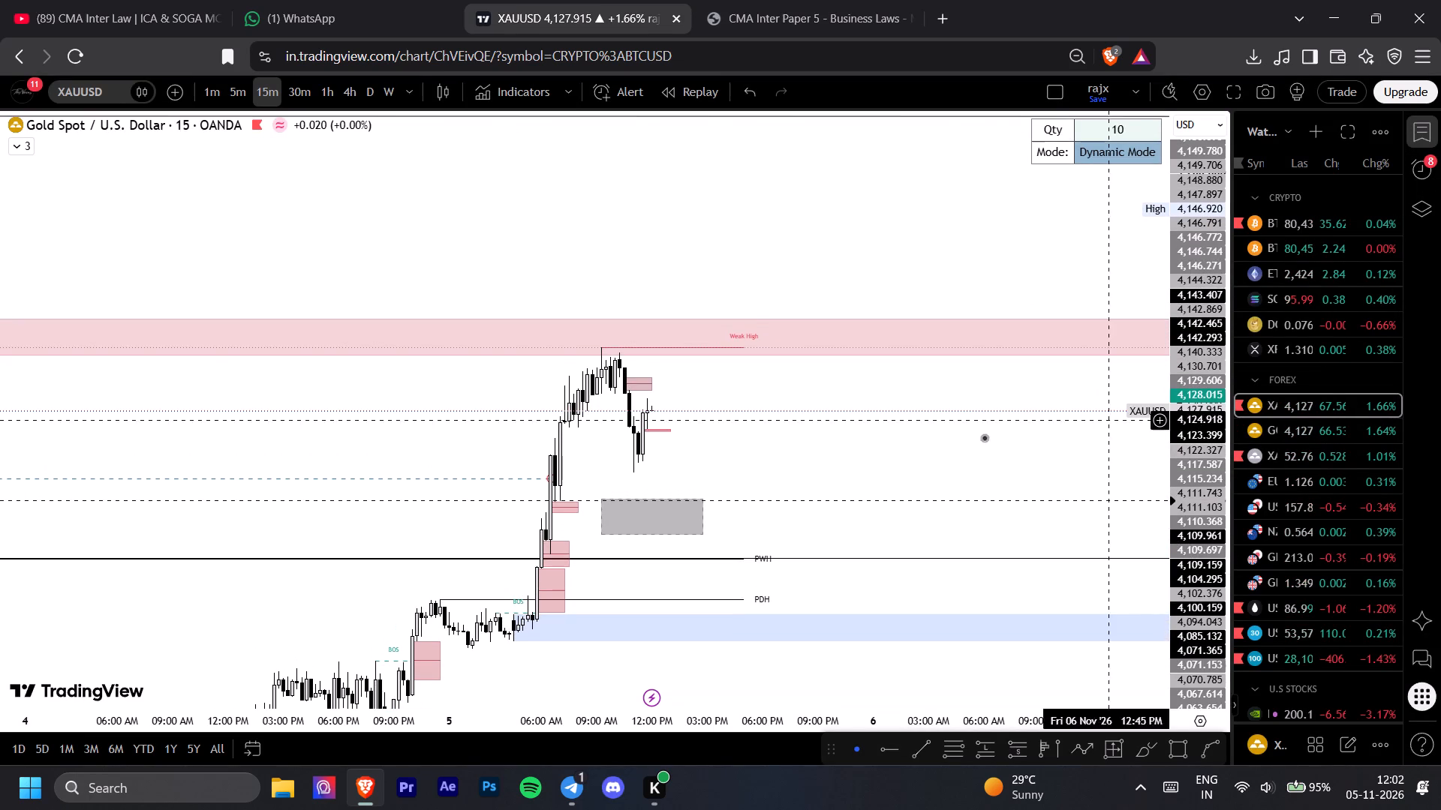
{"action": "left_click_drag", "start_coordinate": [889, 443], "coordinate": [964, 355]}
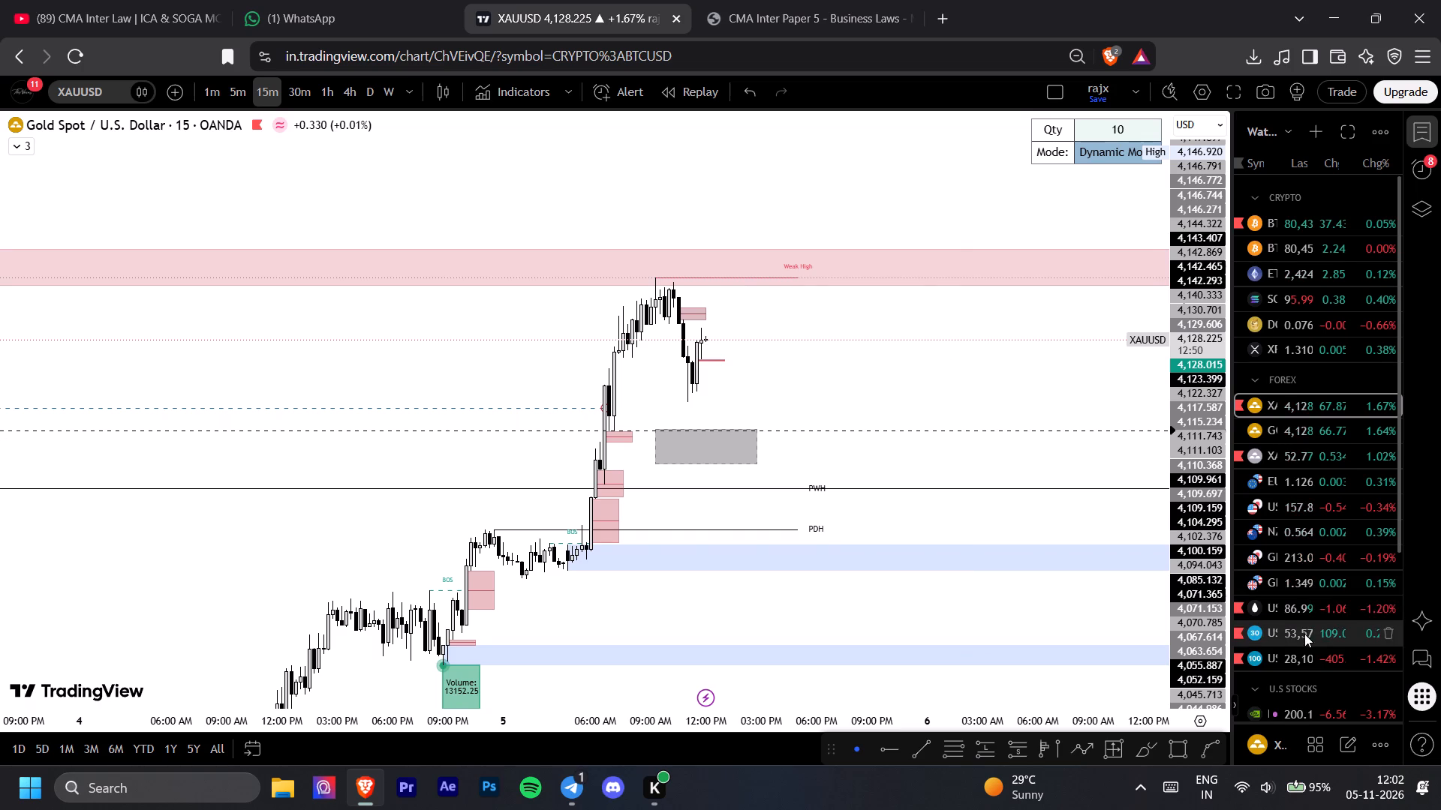
Load Nasdaq 100 (US100) from the watchlist and examine its 15-minute structure, supply and demand zones, and the PDH, PWL and PDL levels.
{"action": "left_click", "coordinate": [1293, 662]}
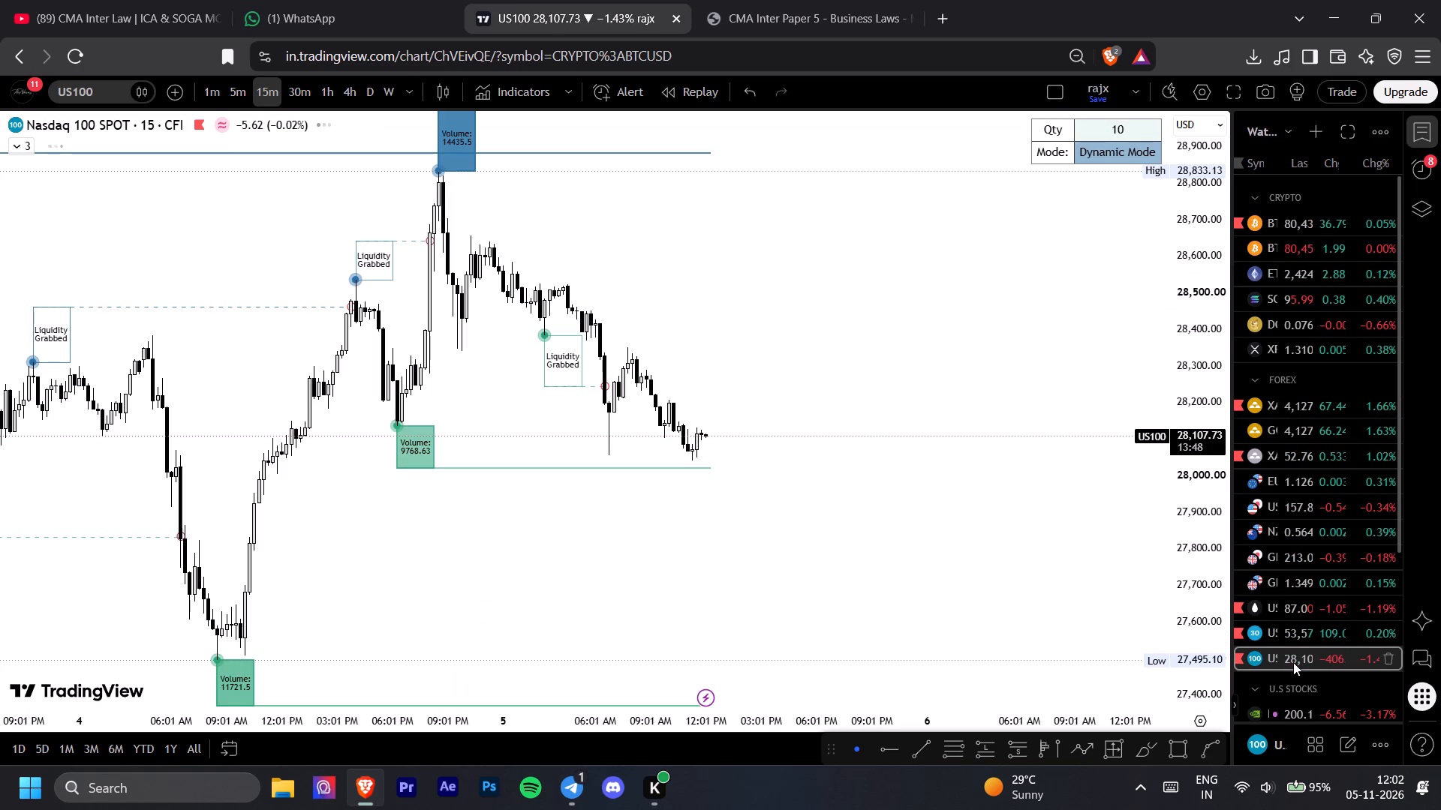
{"action": "left_click_drag", "start_coordinate": [920, 544], "coordinate": [975, 605]}
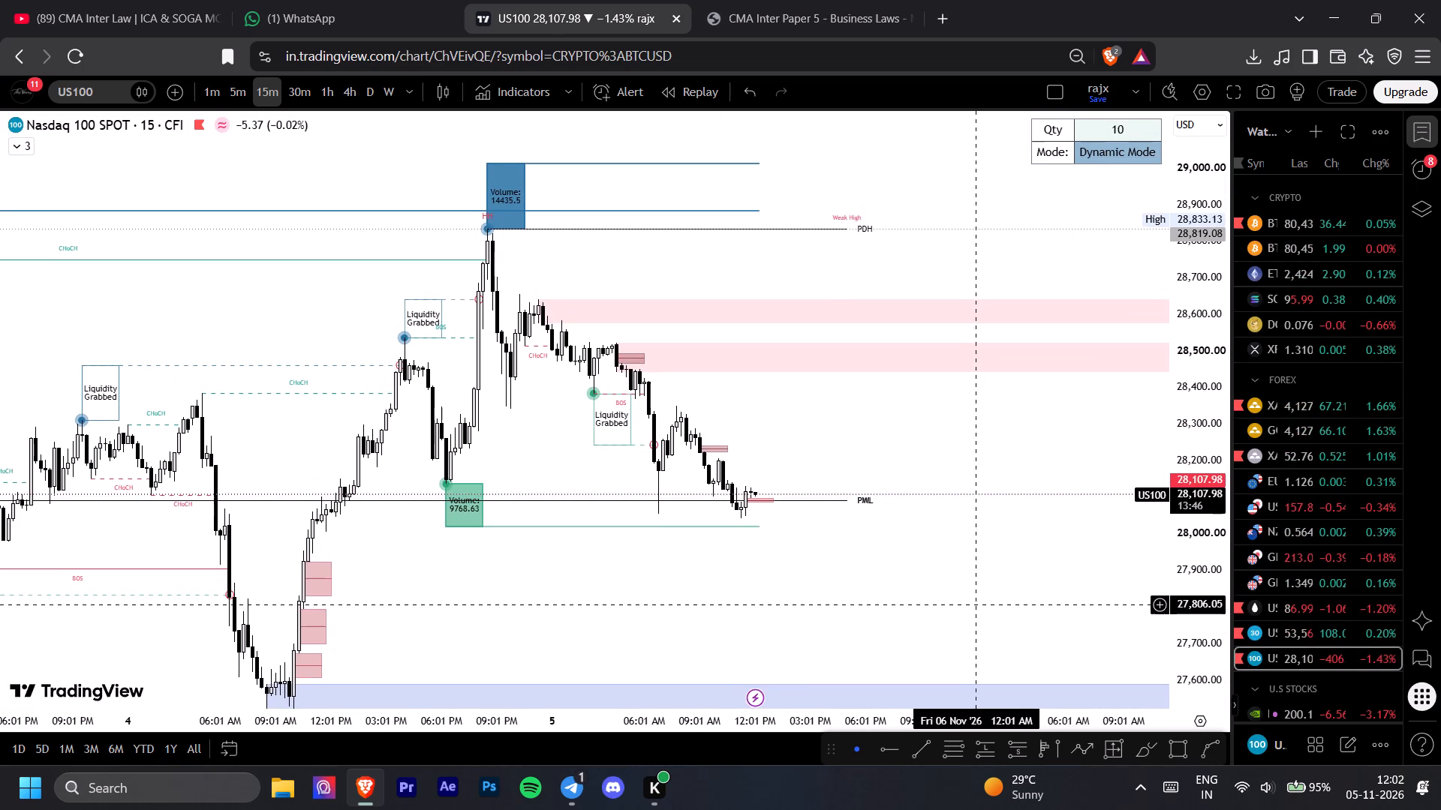
{"action": "left_click_drag", "start_coordinate": [975, 605], "coordinate": [1012, 472]}
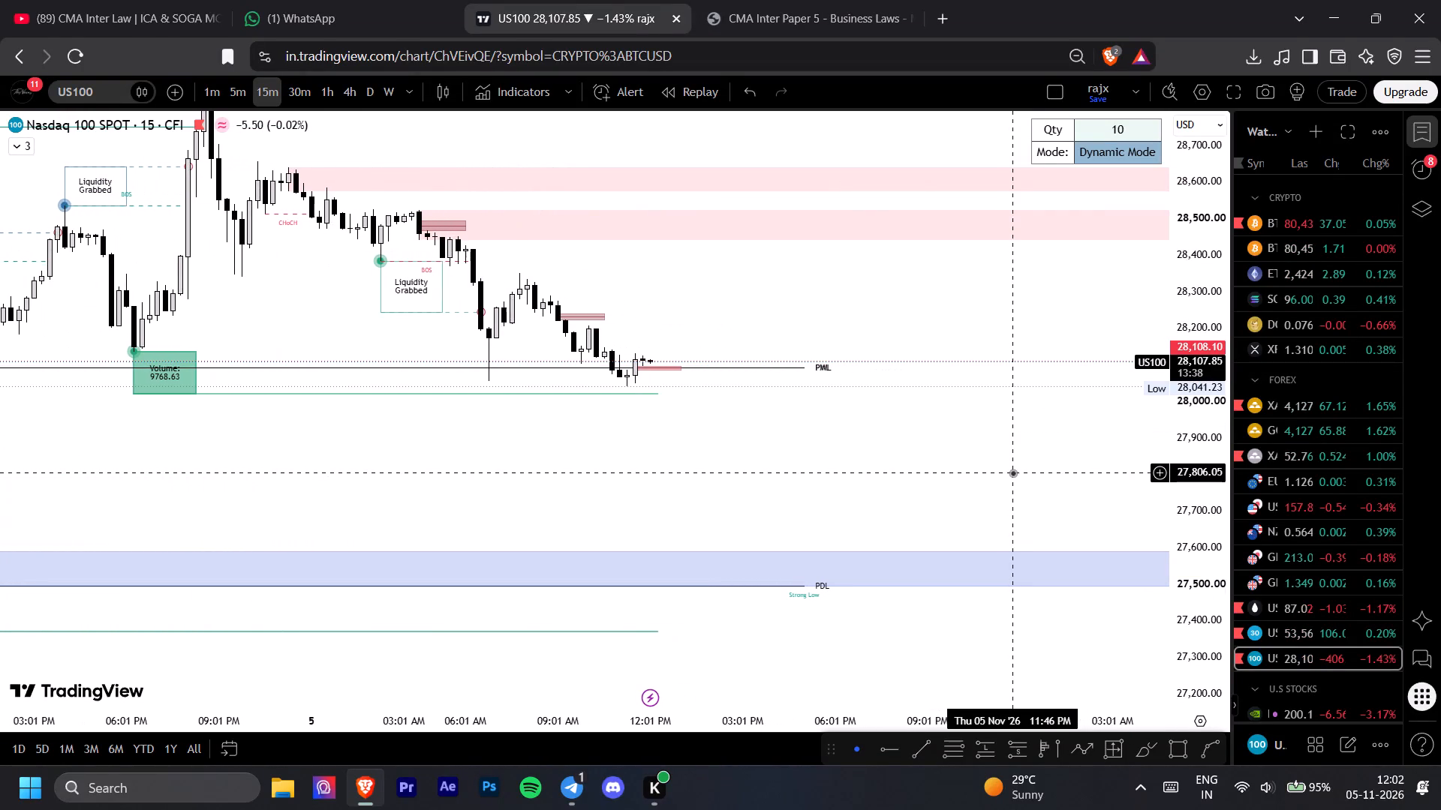
{"action": "left_click_drag", "start_coordinate": [955, 723], "coordinate": [542, 766]}
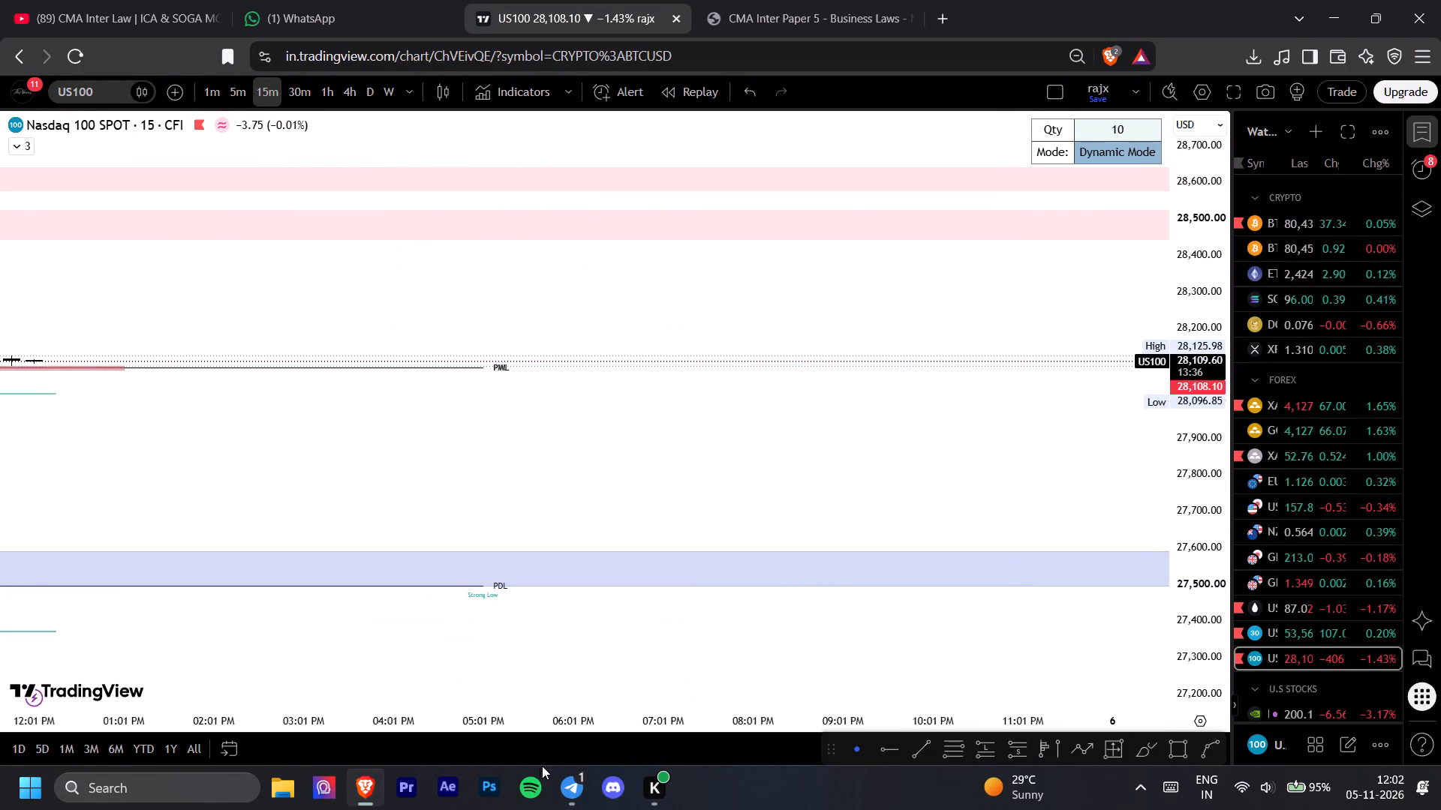
{"action": "left_click_drag", "start_coordinate": [542, 766], "coordinate": [961, 772]}
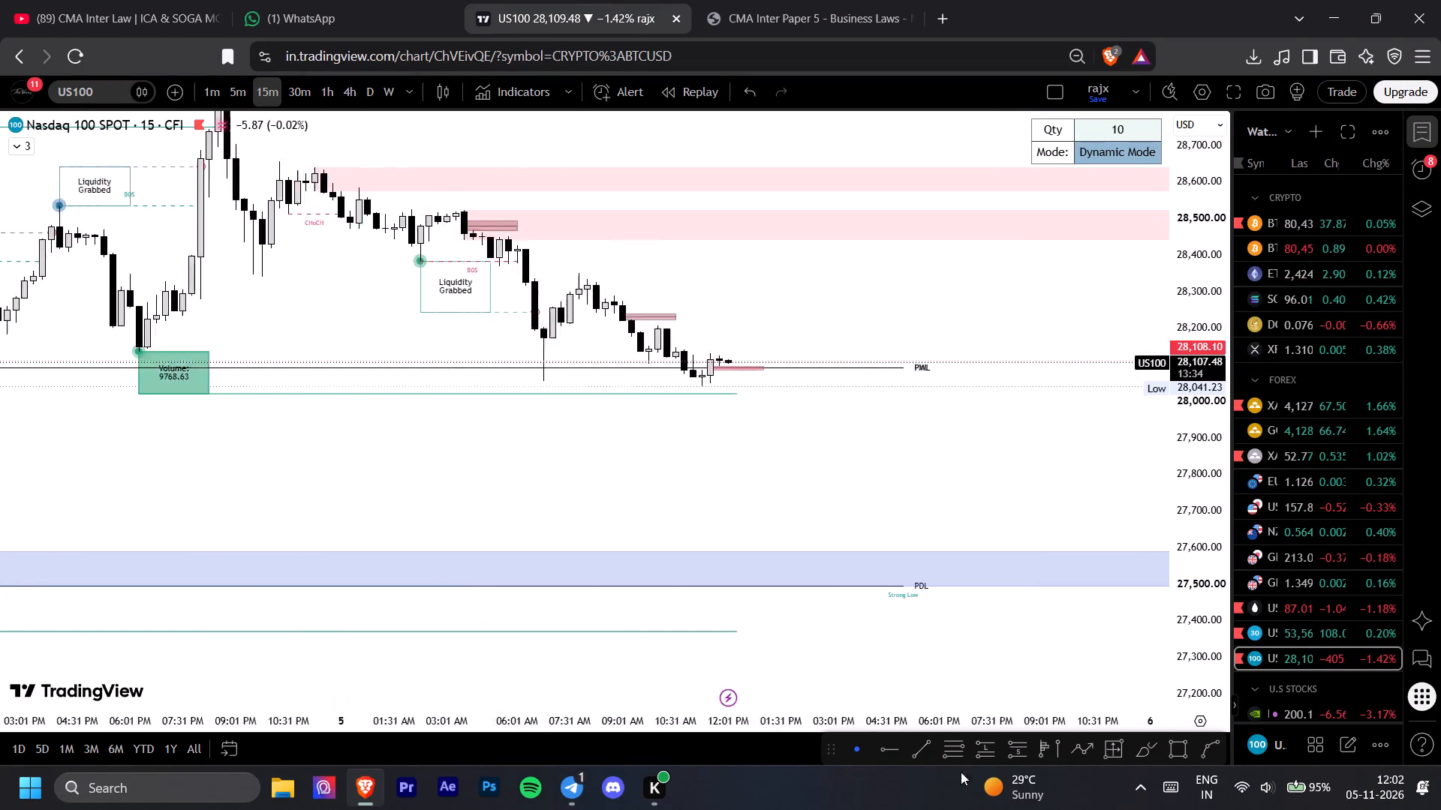
{"action": "left_click_drag", "start_coordinate": [961, 772], "coordinate": [1090, 758]}
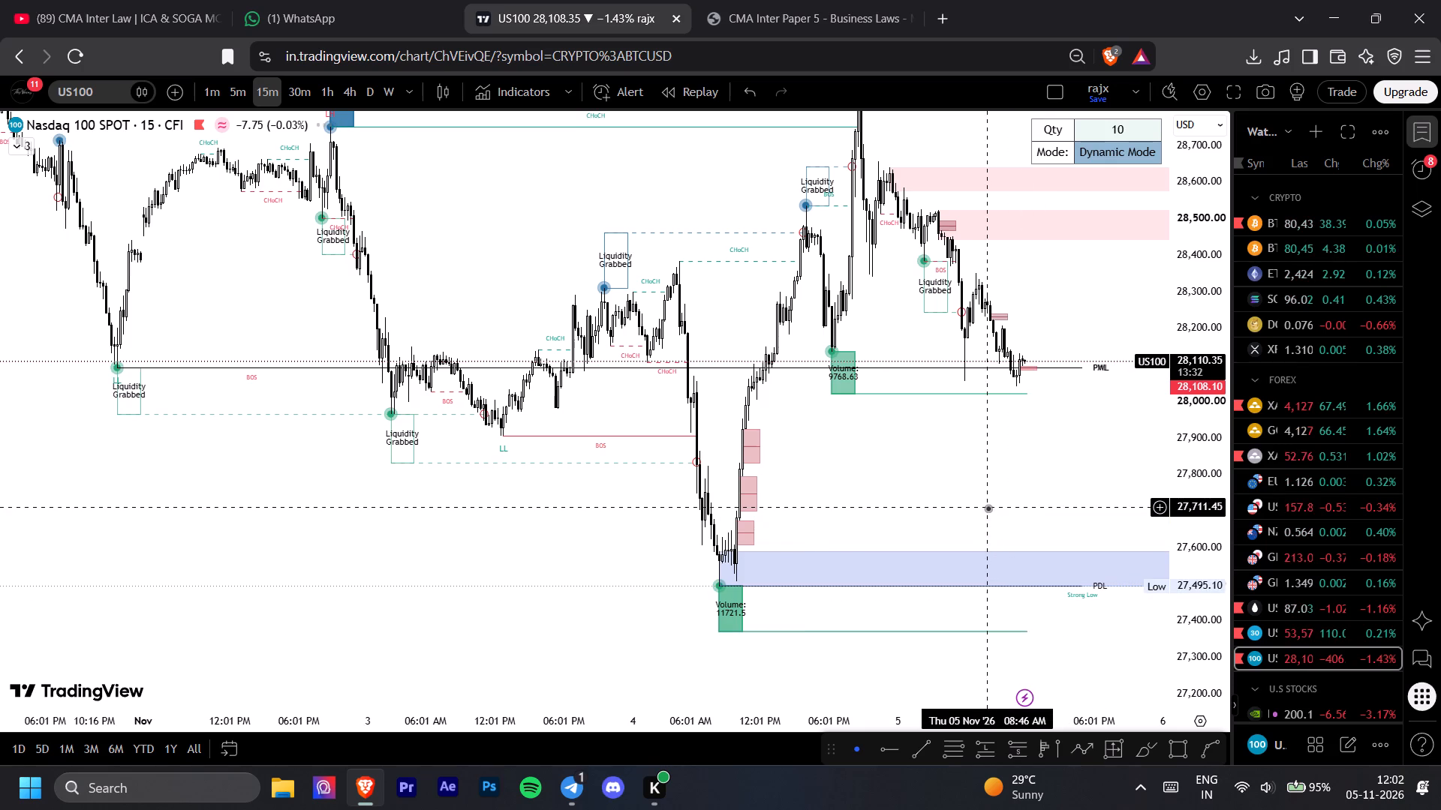
{"action": "left_click_drag", "start_coordinate": [988, 508], "coordinate": [792, 603]}
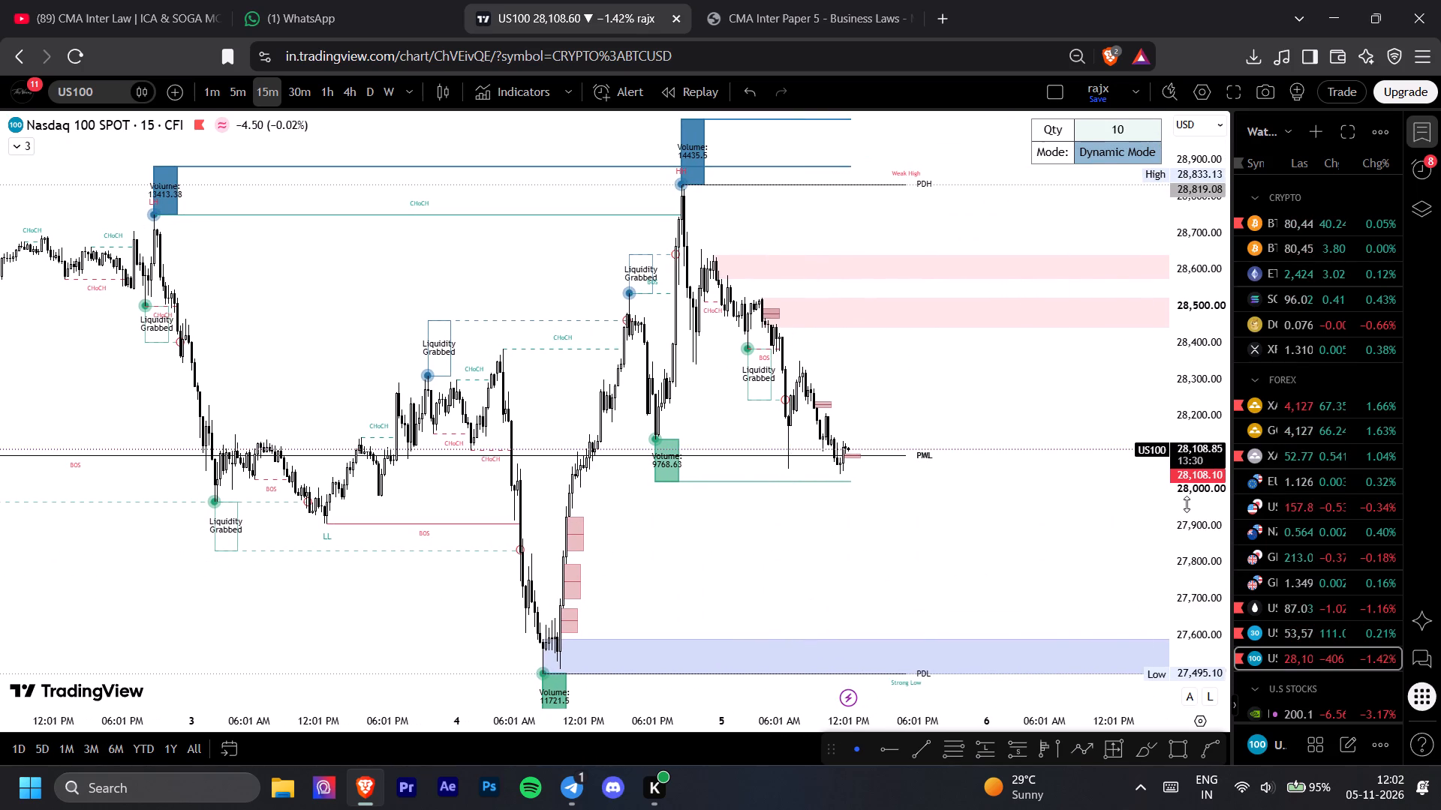
Review Nasdaq 100's 15-minute range between the PDH and PDL levels, and return the chart to XAUUSD from the watchlist.
{"action": "left_click_drag", "start_coordinate": [1187, 504], "coordinate": [1177, 569]}
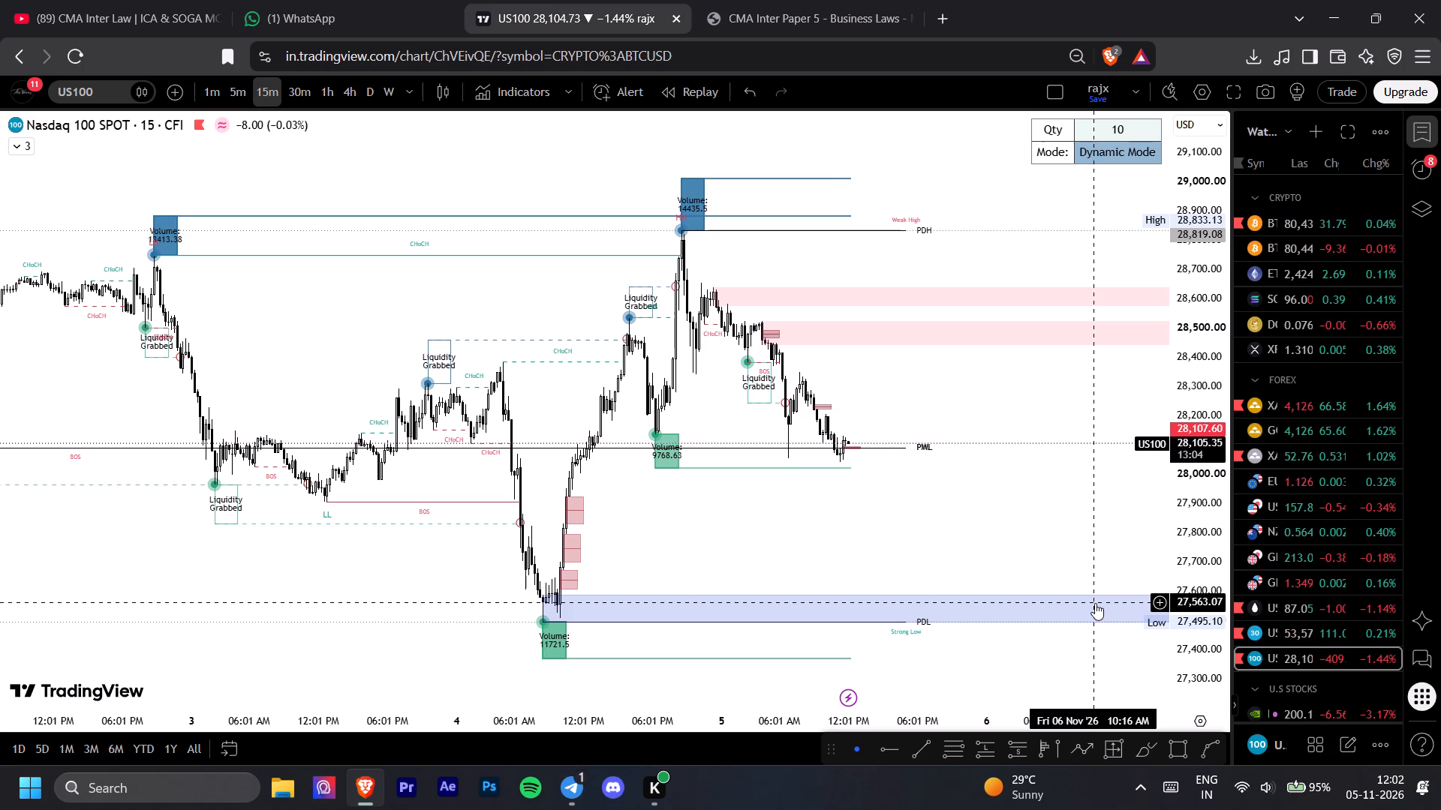
{"action": "left_click_drag", "start_coordinate": [1051, 520], "coordinate": [1030, 544]}
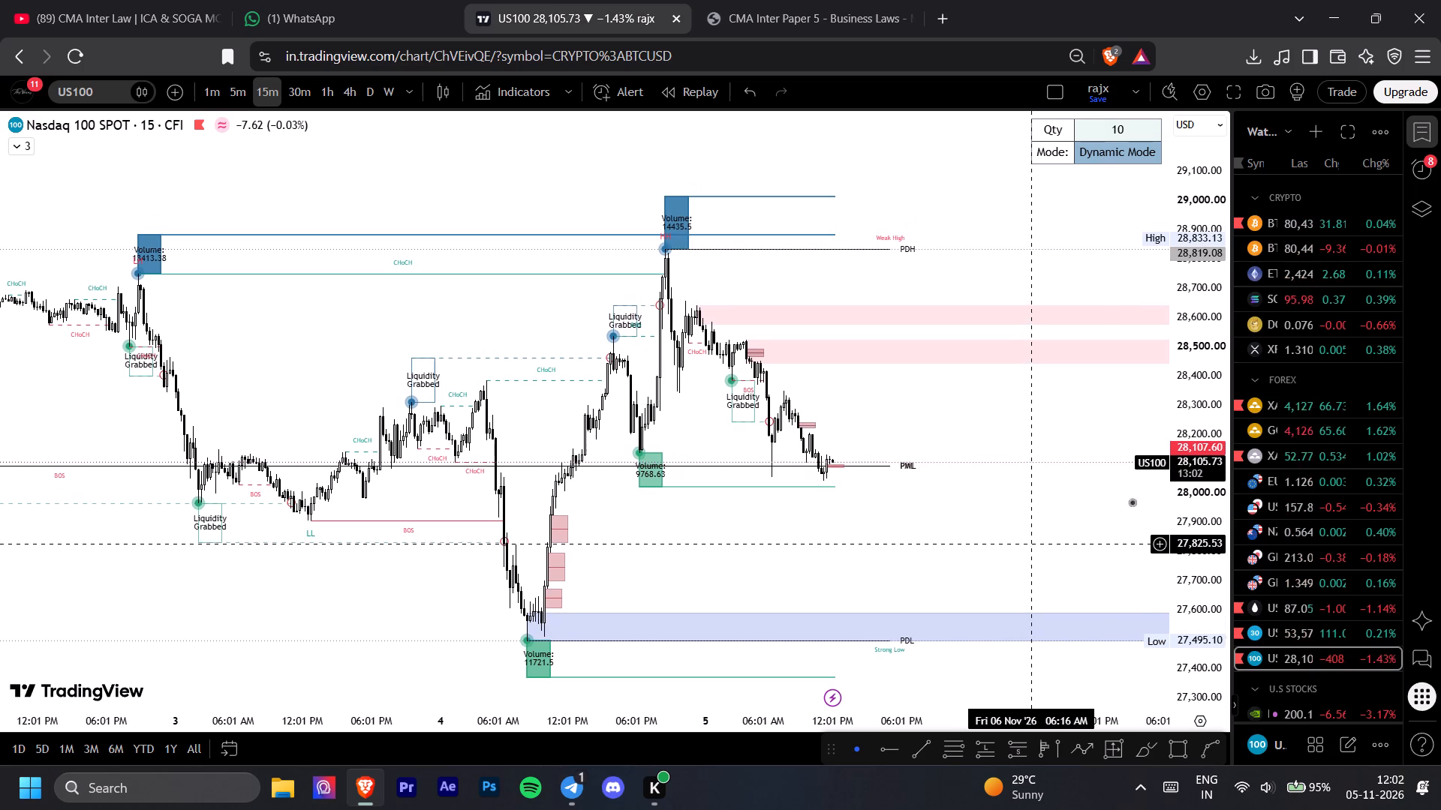
{"action": "left_click", "coordinate": [1319, 409]}
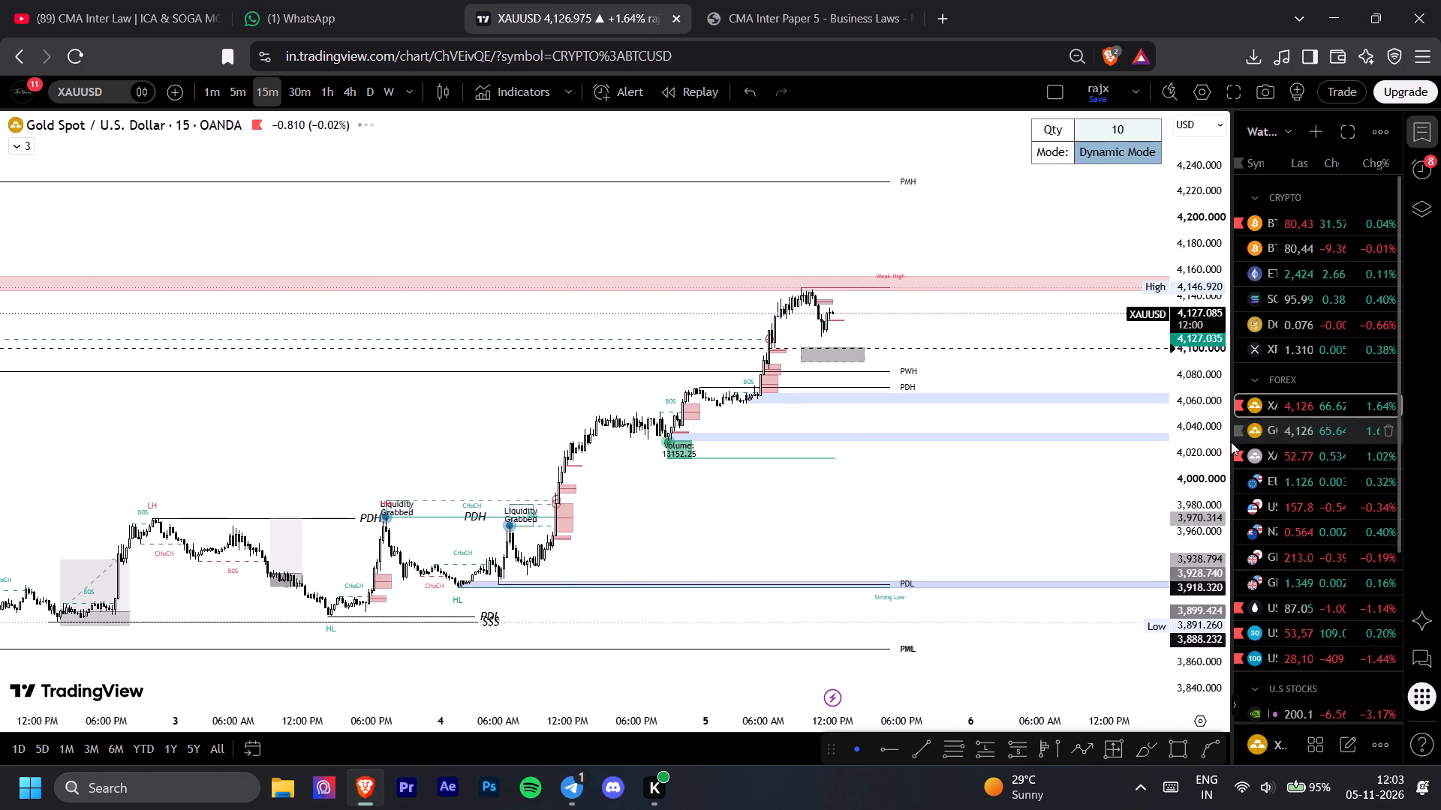
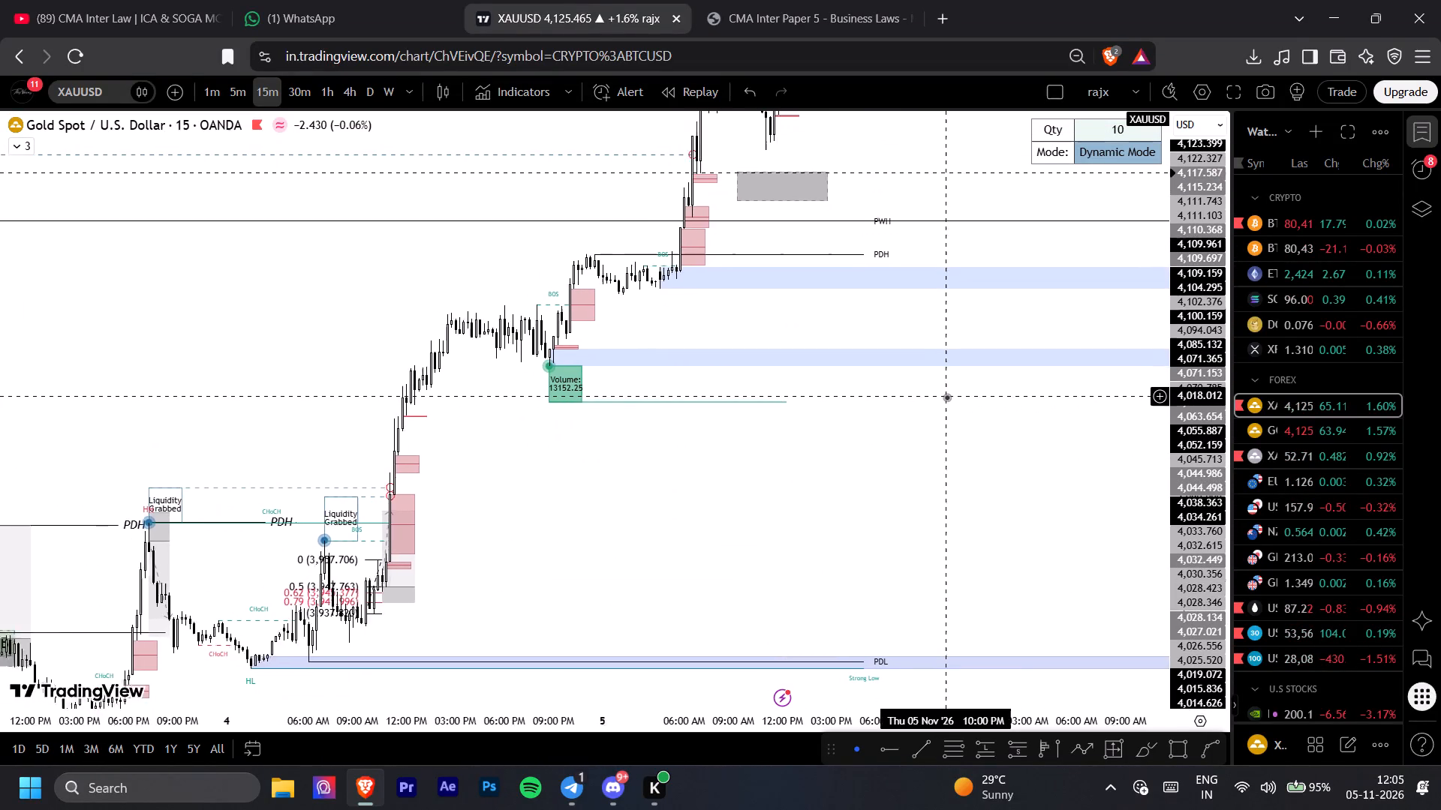
Examine gold's 15-minute rally from 4 to 5 November, including the long position, liquidity grabs and demand zones.
{"action": "left_click_drag", "start_coordinate": [1192, 497], "coordinate": [1189, 525]}
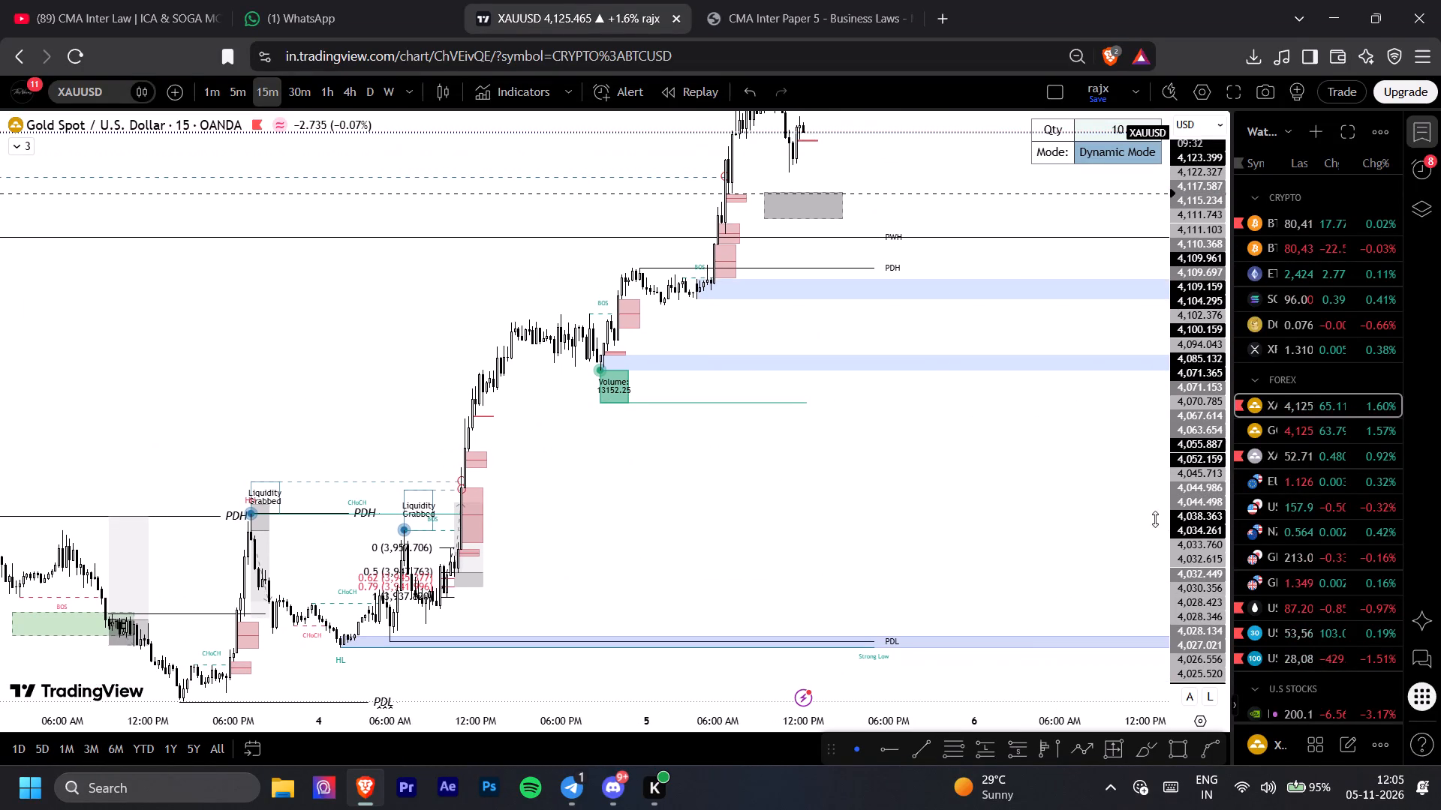
{"action": "scroll", "coordinate": [982, 509], "scroll_direction": "left", "scroll_amount": 1}
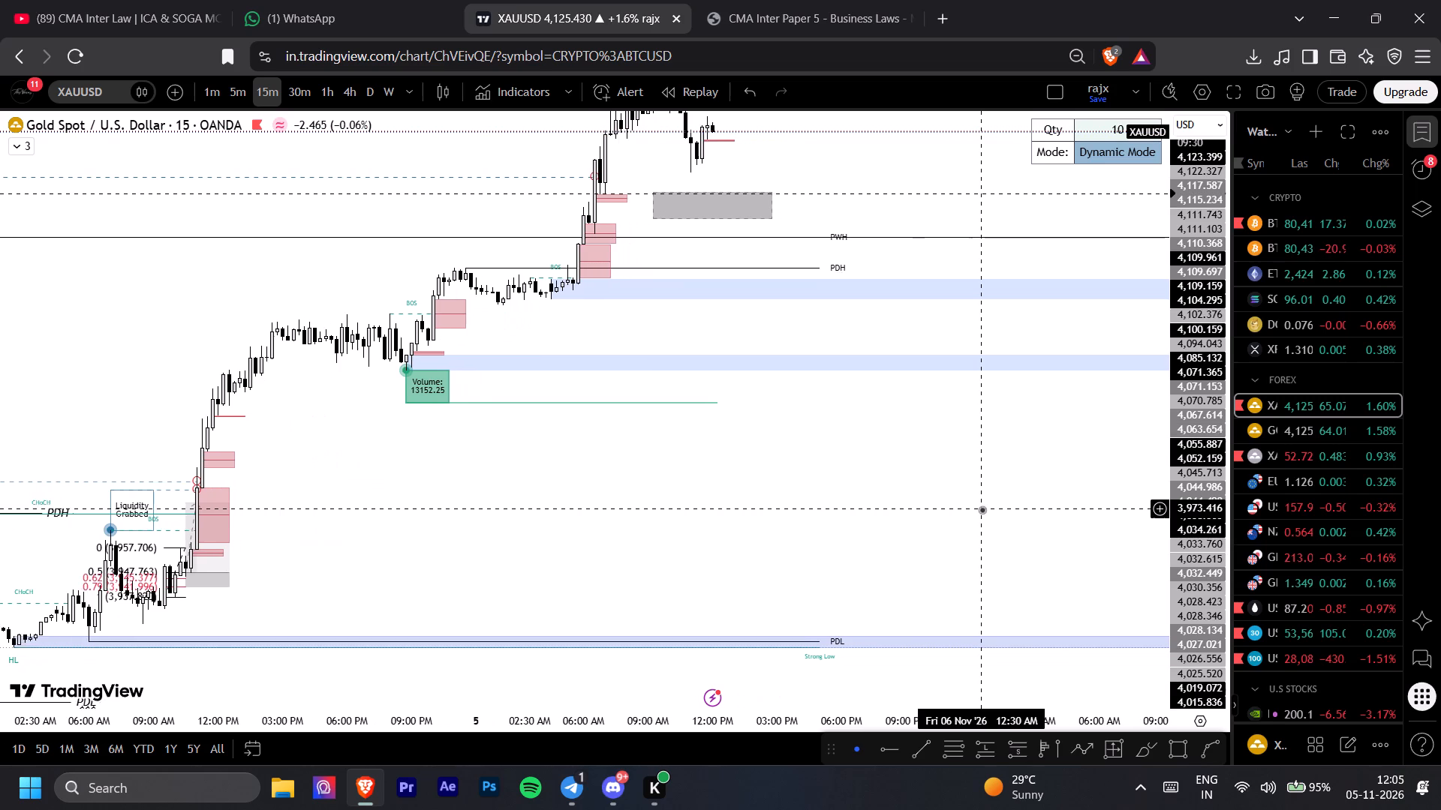
{"action": "left_click_drag", "start_coordinate": [633, 509], "coordinate": [967, 529]}
{"action": "left_click_drag", "start_coordinate": [967, 529], "coordinate": [959, 531]}
{"action": "left_click_drag", "start_coordinate": [795, 579], "coordinate": [926, 566]}
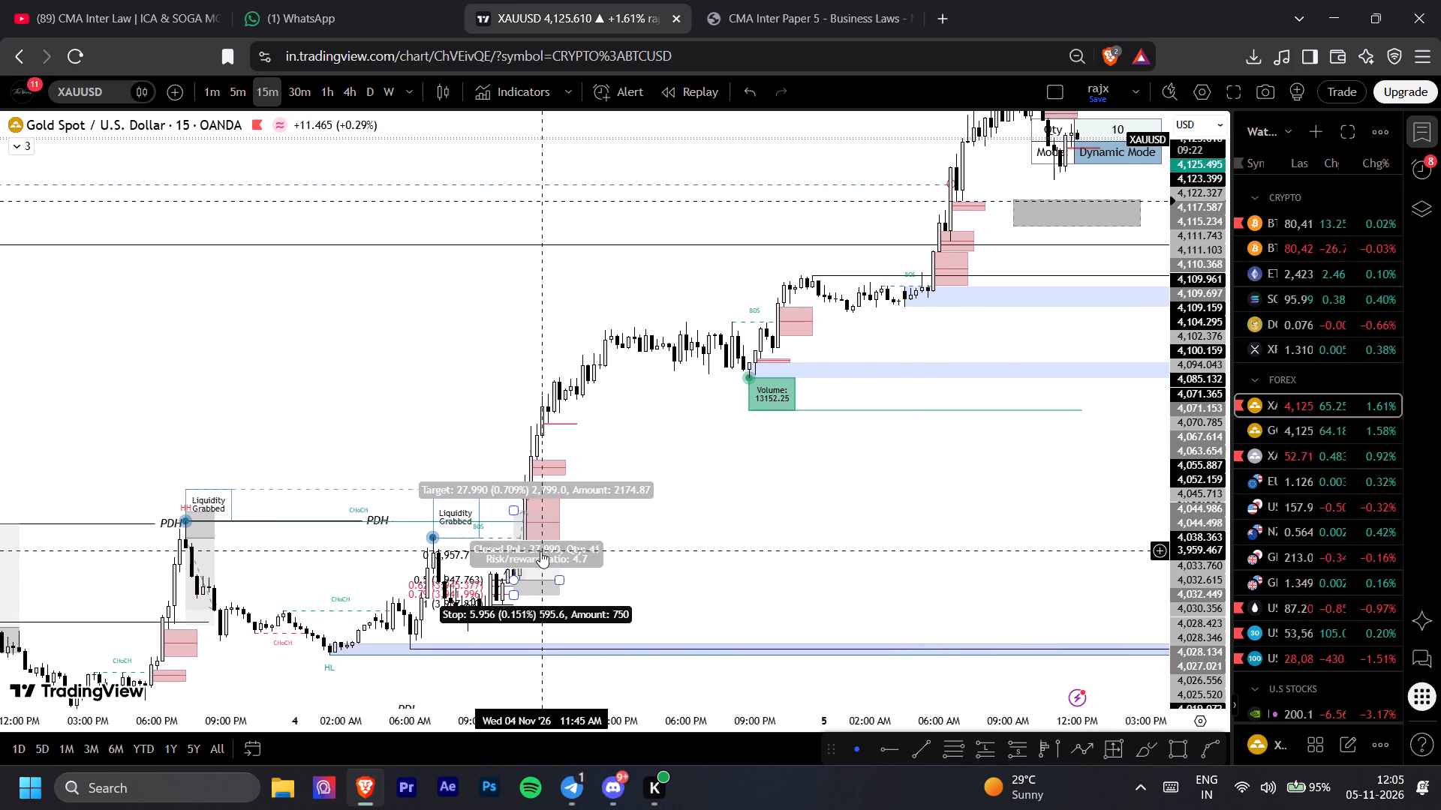
Review gold's 15-minute rally and pullback on 5 November against the PDH, PWH, weak high and demand zones.
{"action": "left_click_drag", "start_coordinate": [714, 543], "coordinate": [705, 555]}
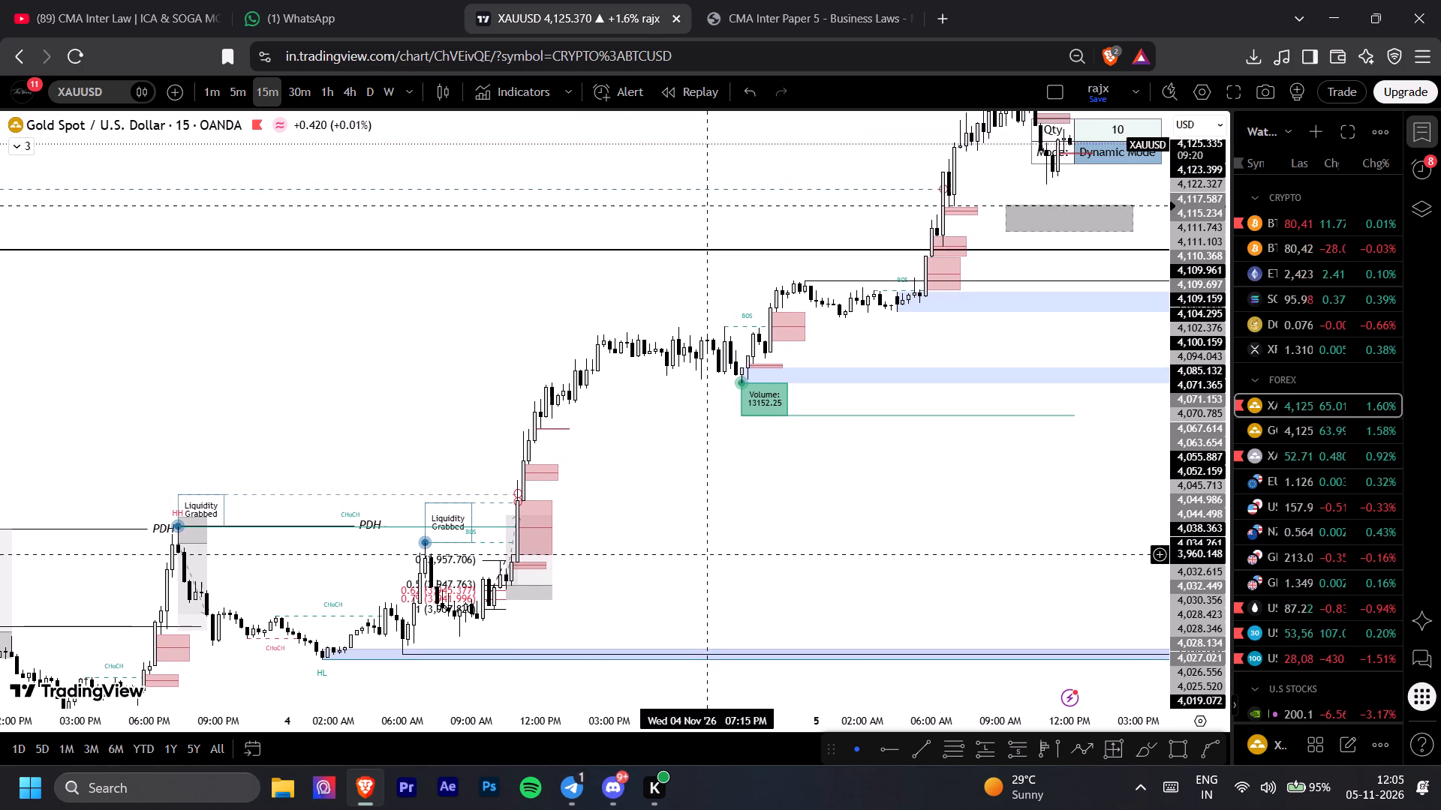
{"action": "left_click_drag", "start_coordinate": [705, 555], "coordinate": [510, 577]}
{"action": "left_click_drag", "start_coordinate": [729, 511], "coordinate": [606, 597]}
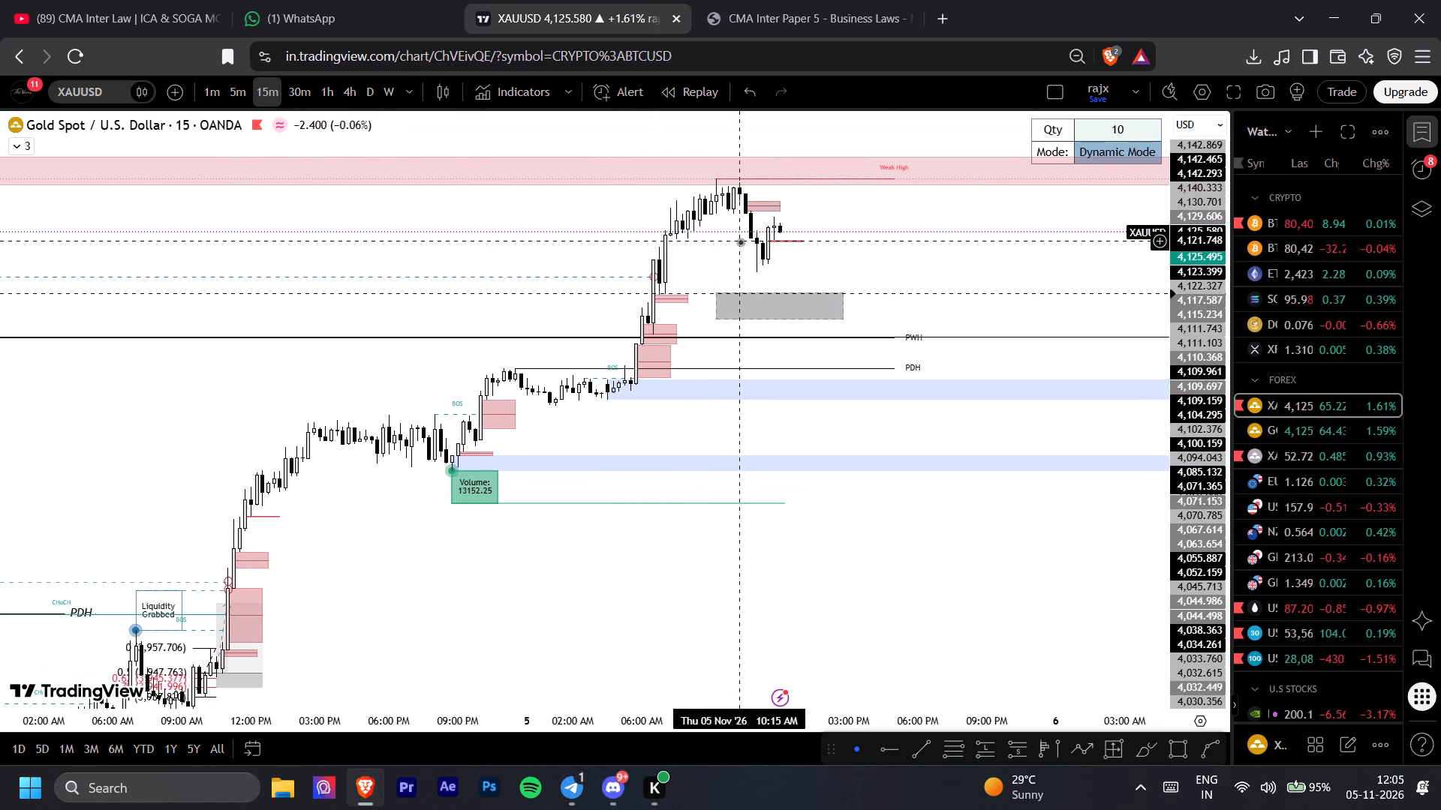
{"action": "left_click_drag", "start_coordinate": [892, 262], "coordinate": [855, 327]}
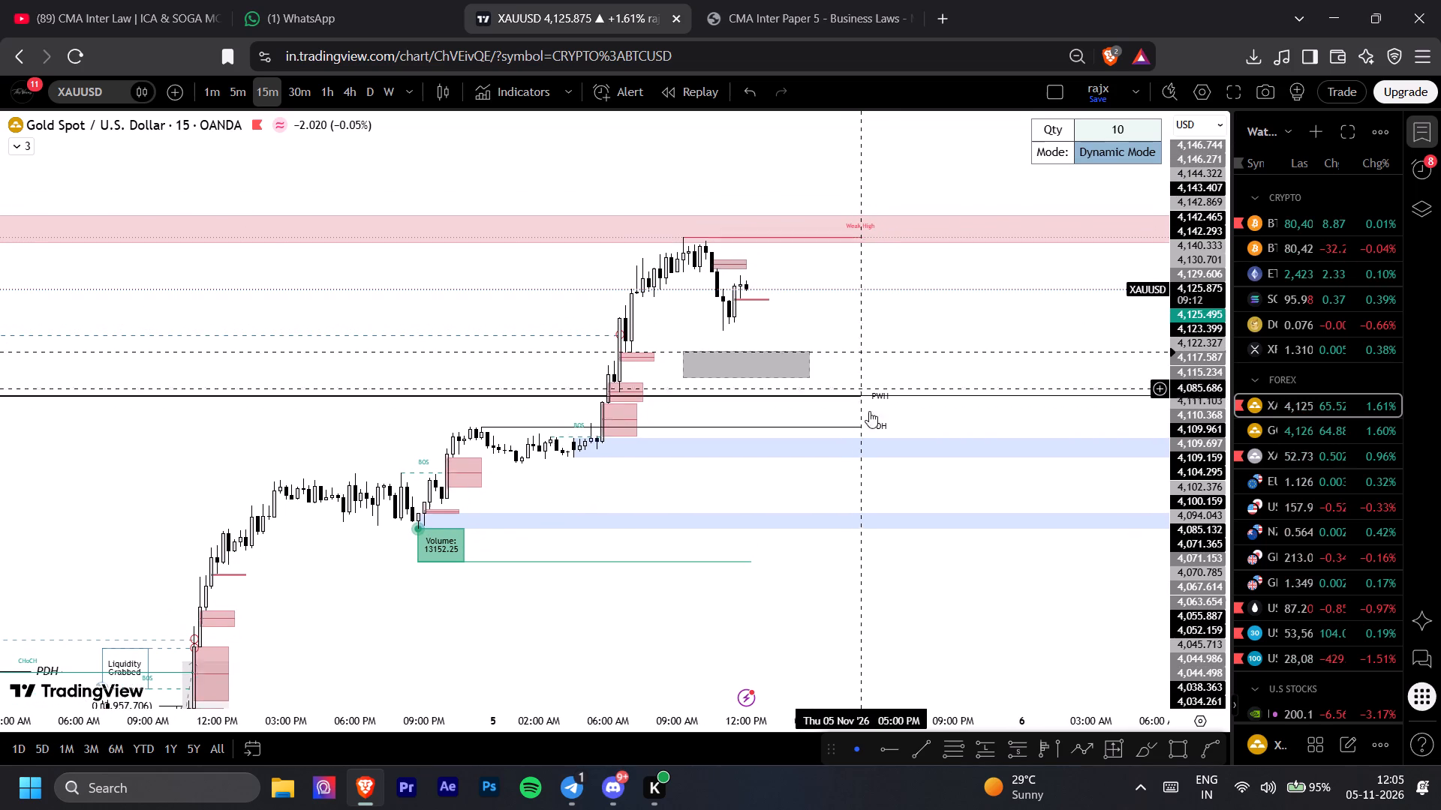
{"action": "left_click_drag", "start_coordinate": [832, 478], "coordinate": [766, 523]}
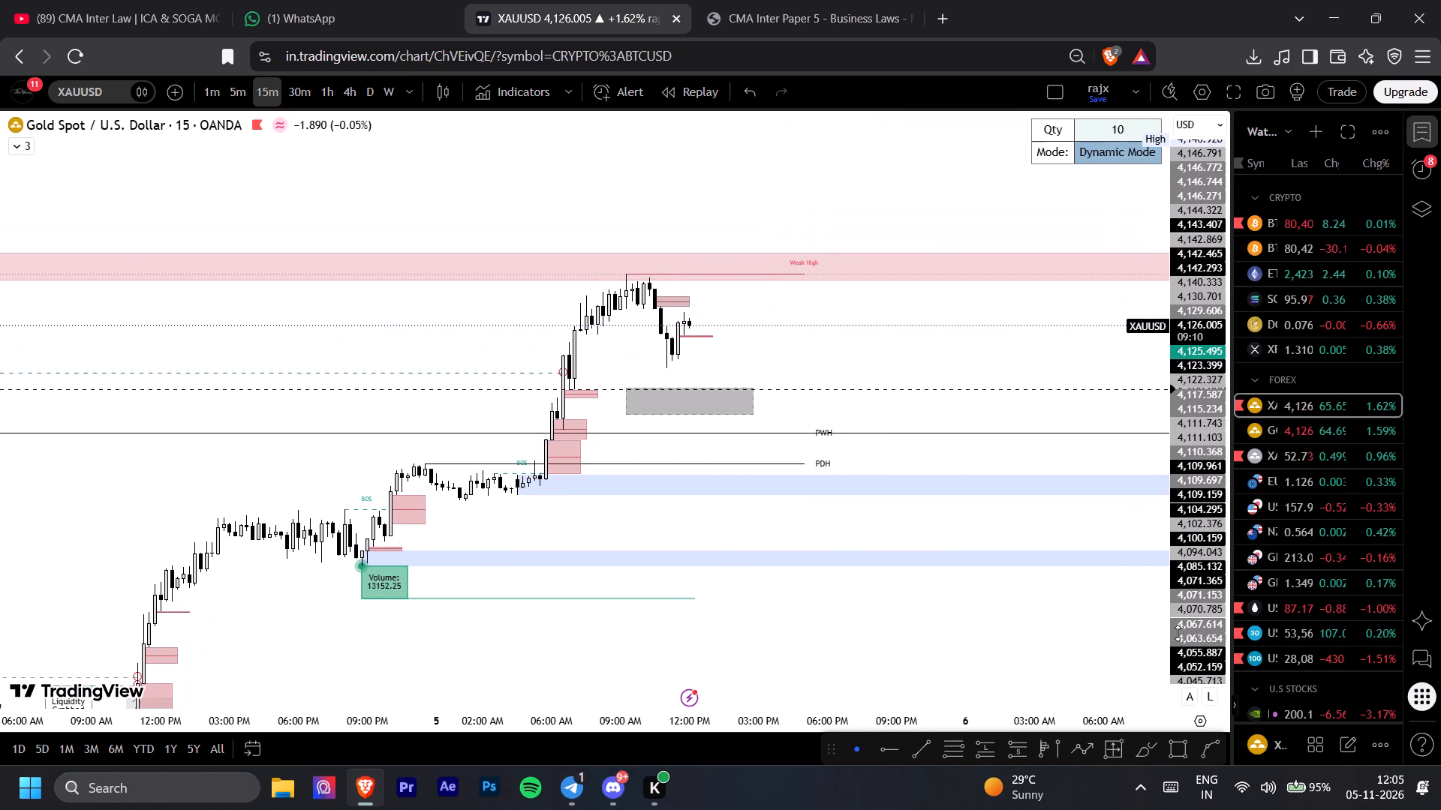
{"action": "left_click_drag", "start_coordinate": [1178, 633], "coordinate": [1157, 538]}
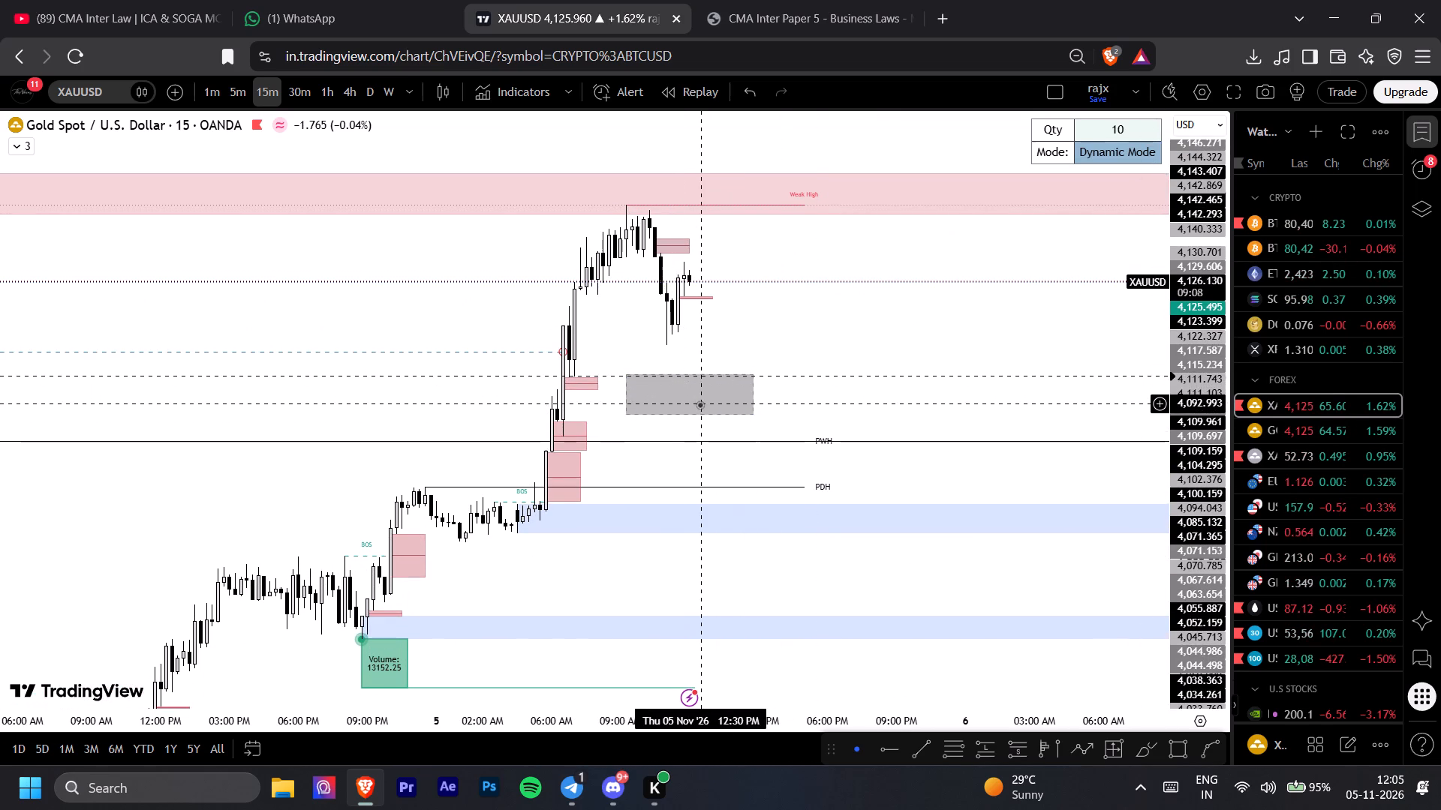
{"action": "left_click_drag", "start_coordinate": [927, 340], "coordinate": [878, 376]}
{"action": "left_click_drag", "start_coordinate": [1193, 593], "coordinate": [1187, 650]}
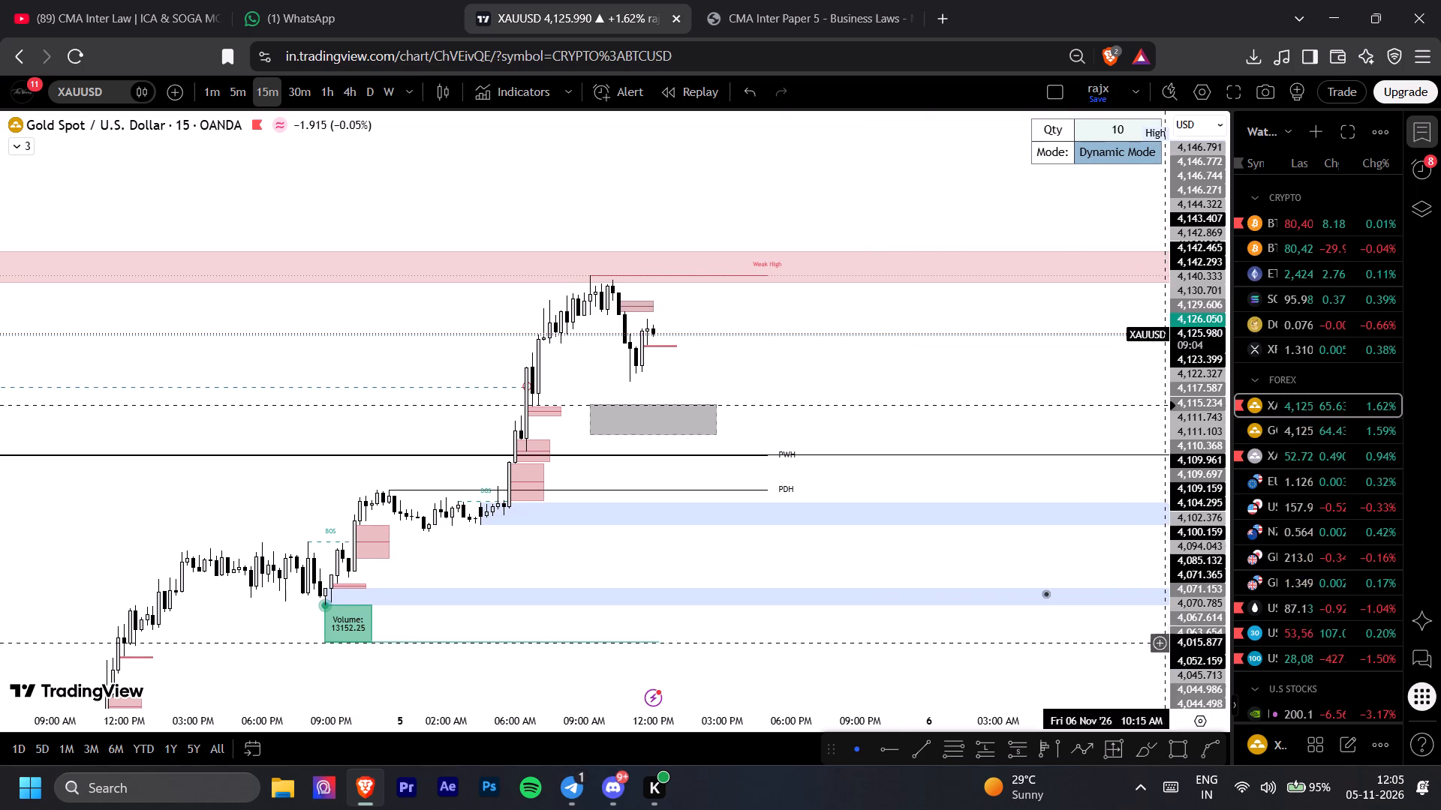
{"action": "left_click_drag", "start_coordinate": [896, 514], "coordinate": [859, 546]}
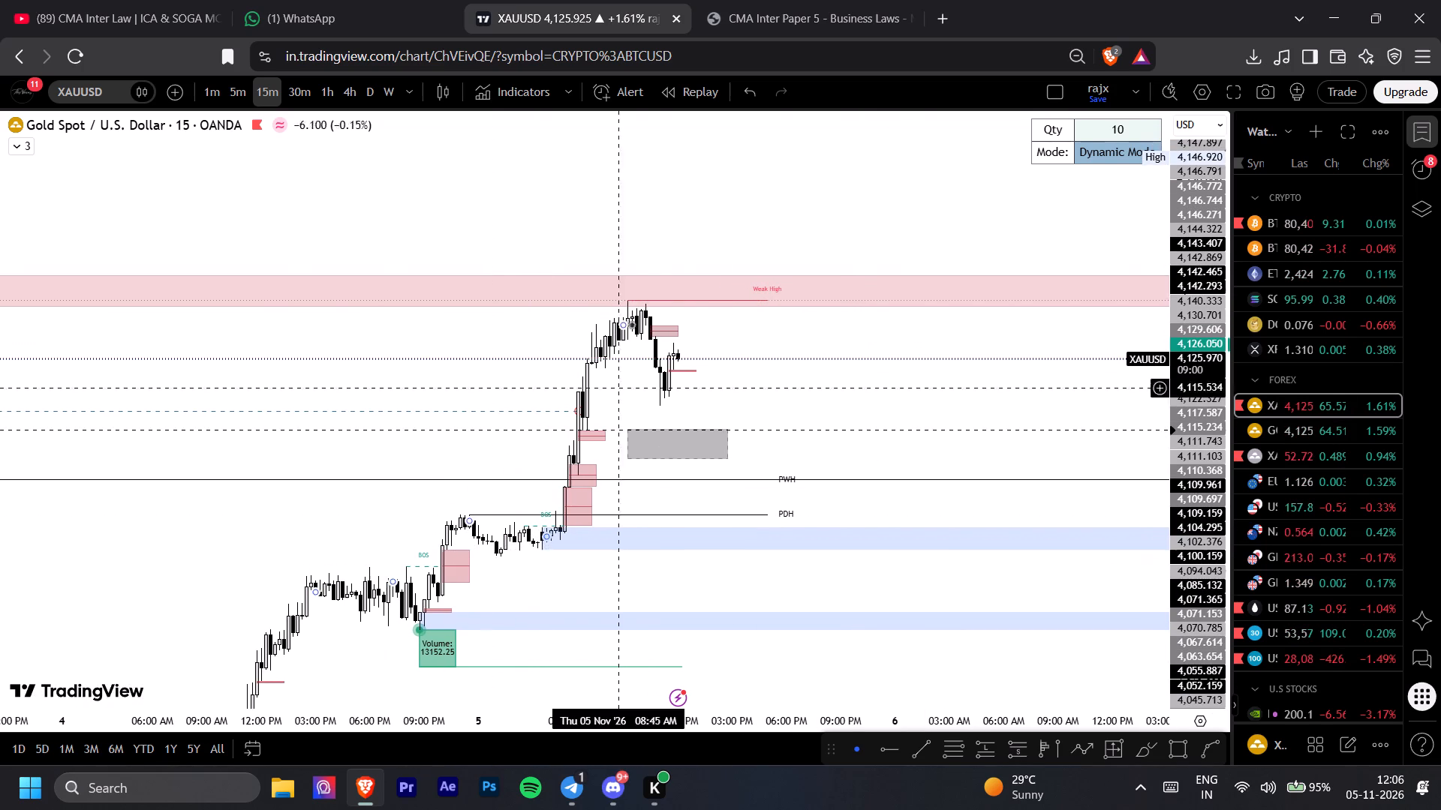
{"action": "left_click_drag", "start_coordinate": [813, 378], "coordinate": [790, 389]}
{"action": "left_click_drag", "start_coordinate": [790, 389], "coordinate": [777, 397]}
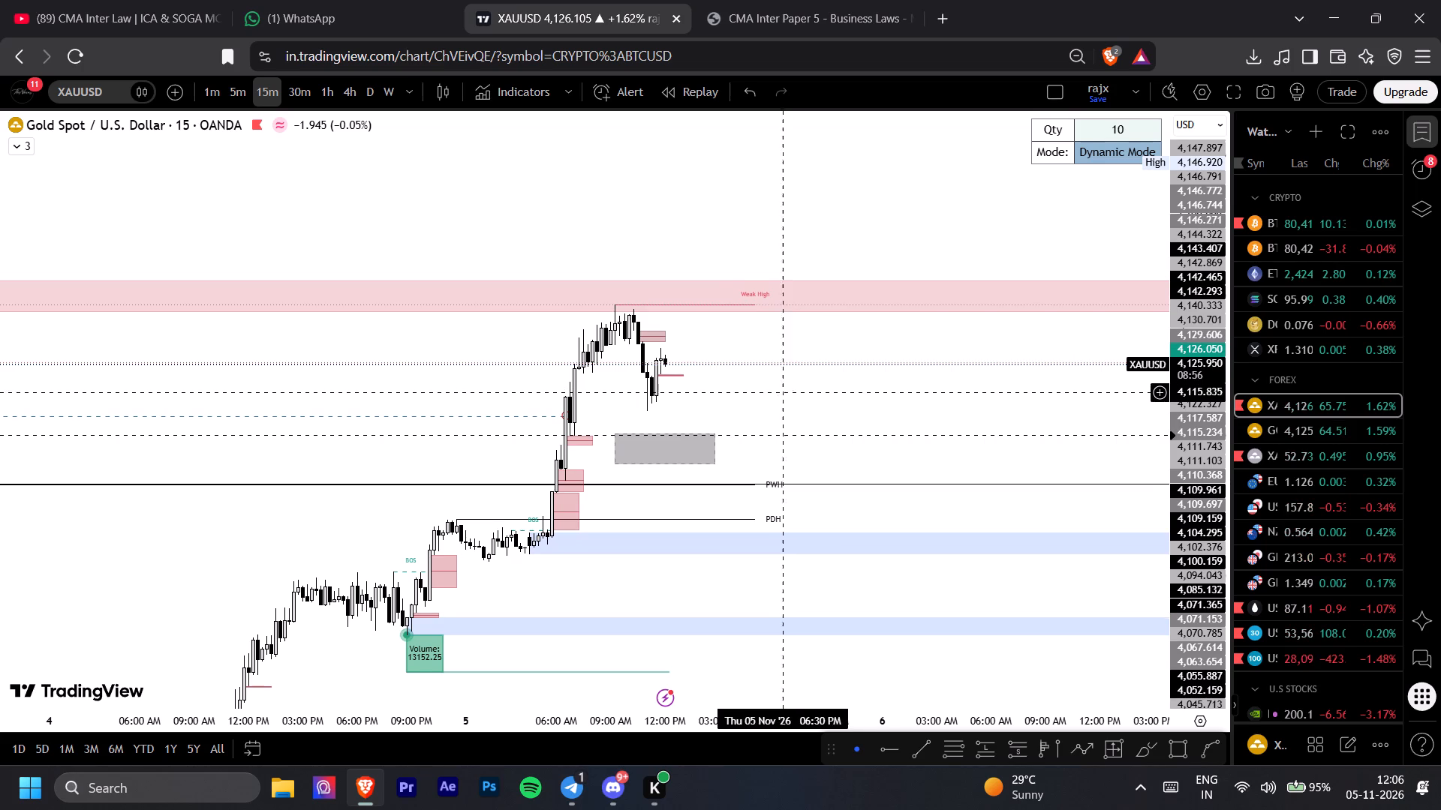
{"action": "left_click_drag", "start_coordinate": [777, 397], "coordinate": [703, 436]}
{"action": "left_click_drag", "start_coordinate": [799, 427], "coordinate": [751, 463]}
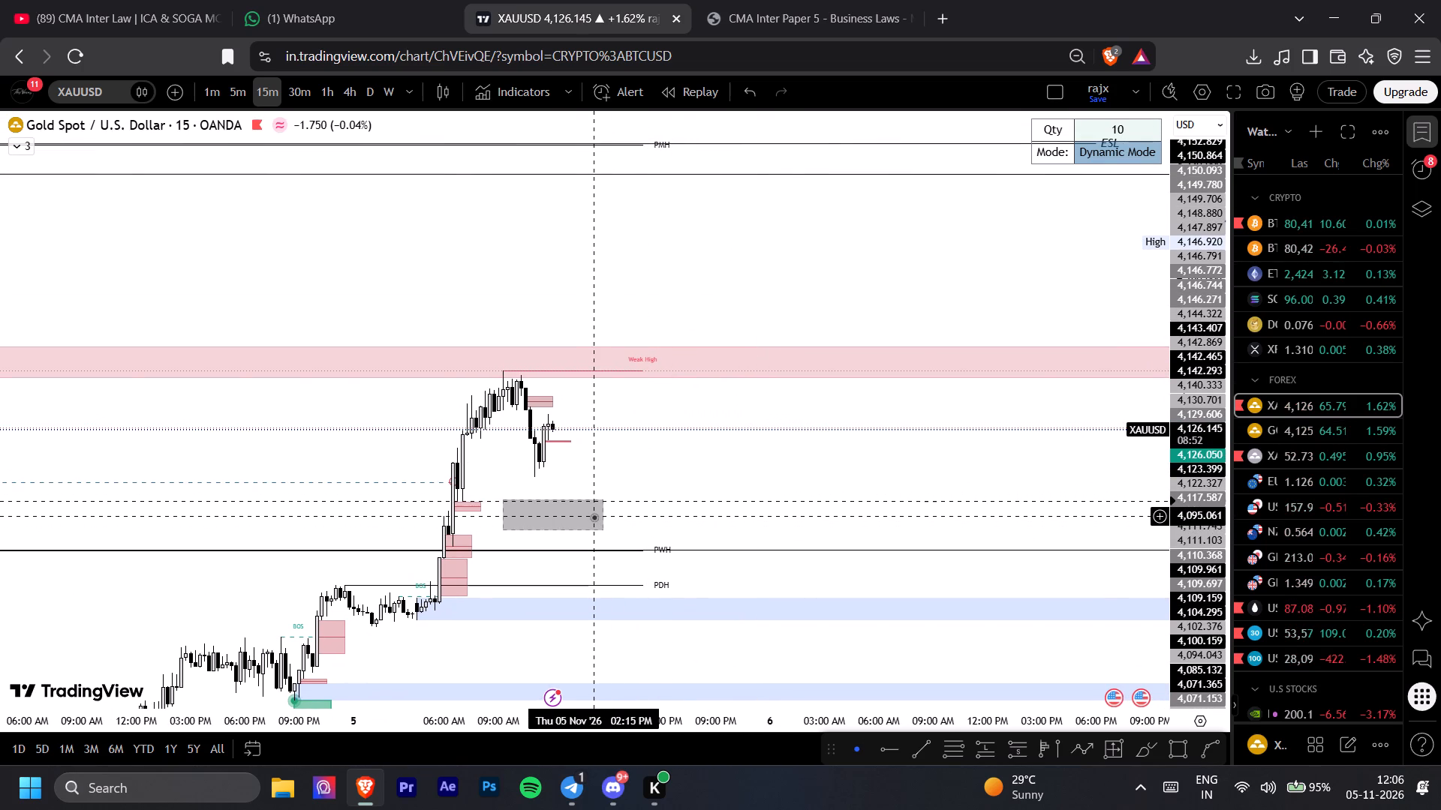
{"action": "left_click_drag", "start_coordinate": [680, 316], "coordinate": [528, 471]}
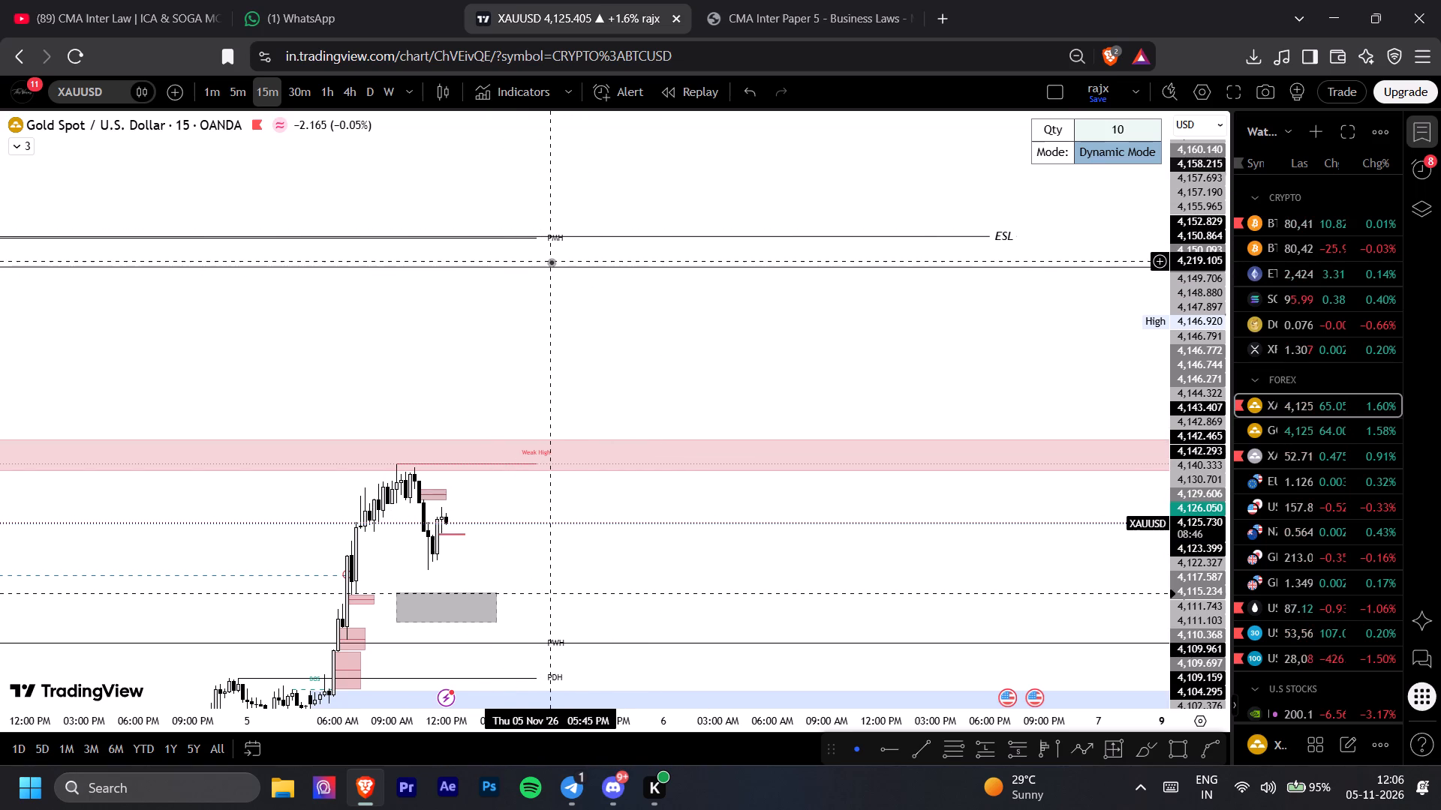
Move the ESL trendline's endpoint to about 12:30 PM on 6 November at about 4,227, level with the indicator's PMH line.
{"action": "left_click_drag", "start_coordinate": [551, 262], "coordinate": [590, 254]}
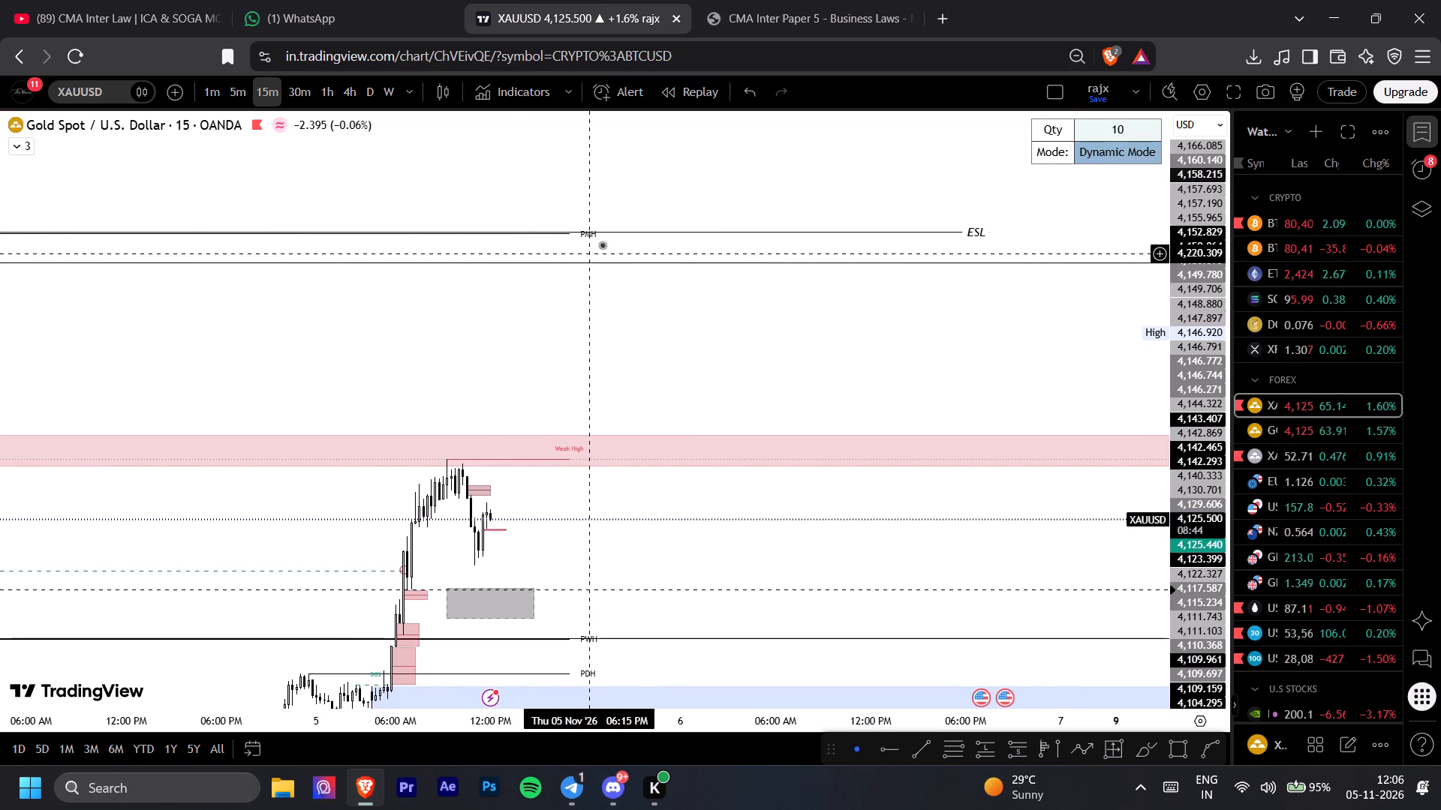
{"action": "left_click_drag", "start_coordinate": [617, 340], "coordinate": [690, 343]}
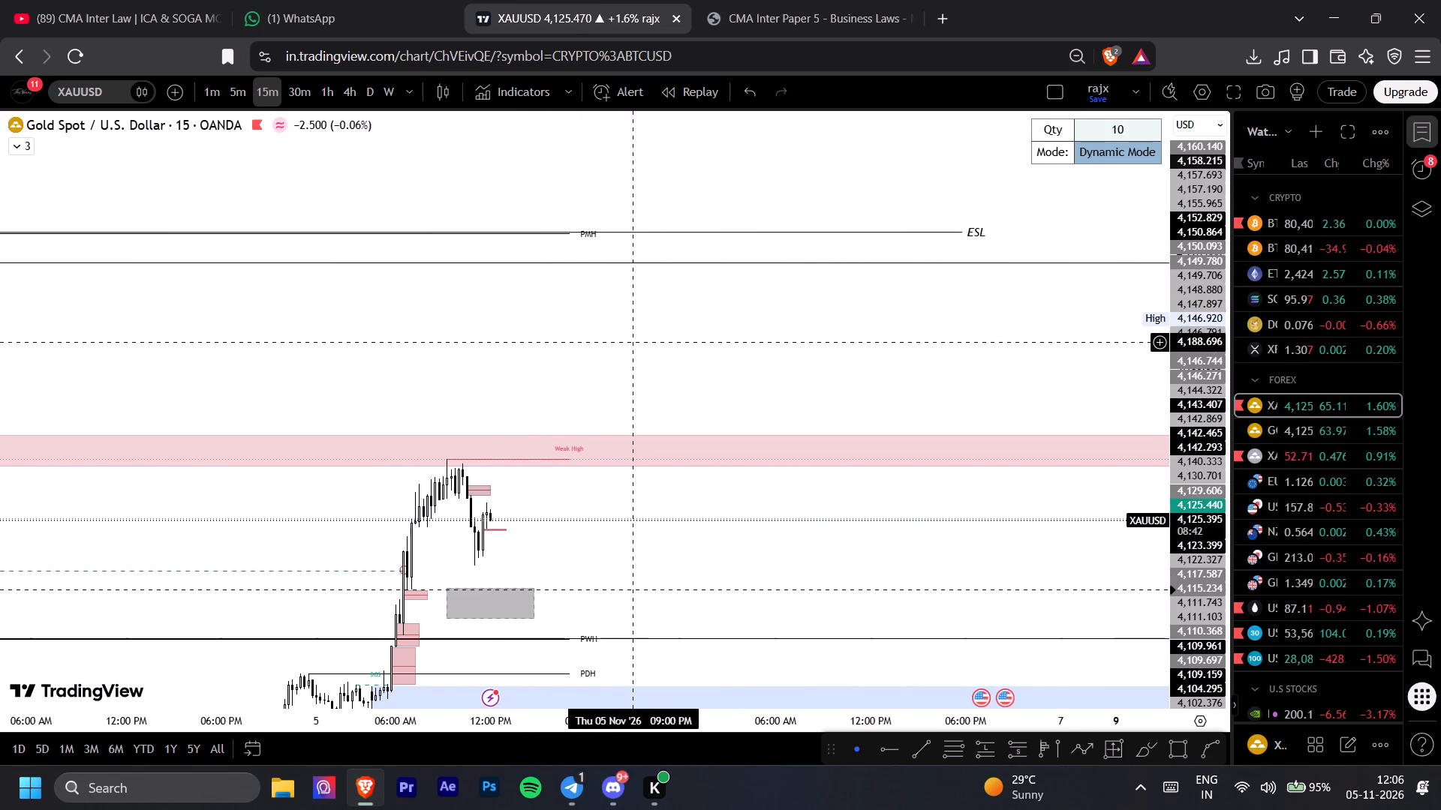
{"action": "left_click_drag", "start_coordinate": [690, 343], "coordinate": [717, 343]}
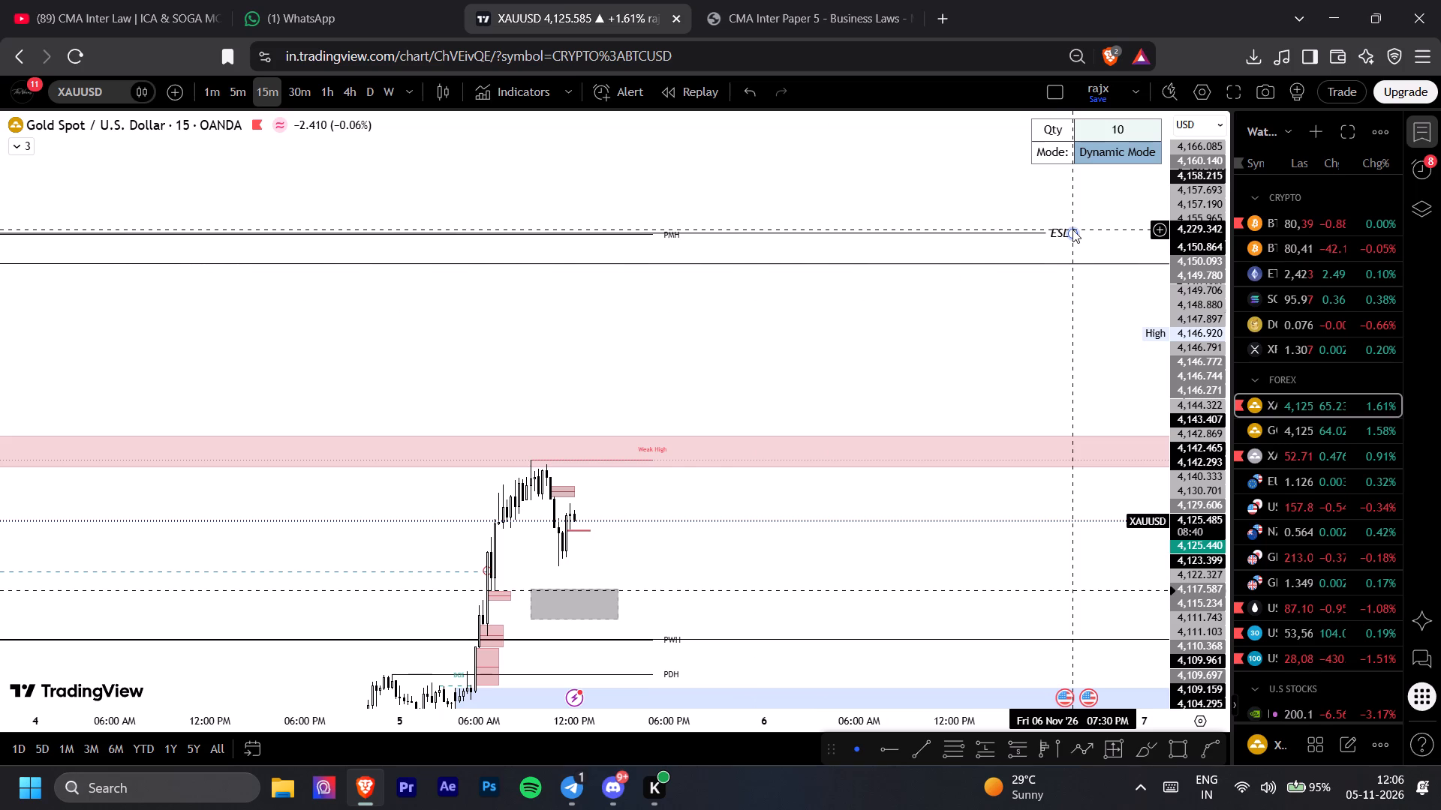
{"action": "left_click_drag", "start_coordinate": [1073, 231], "coordinate": [970, 237]}
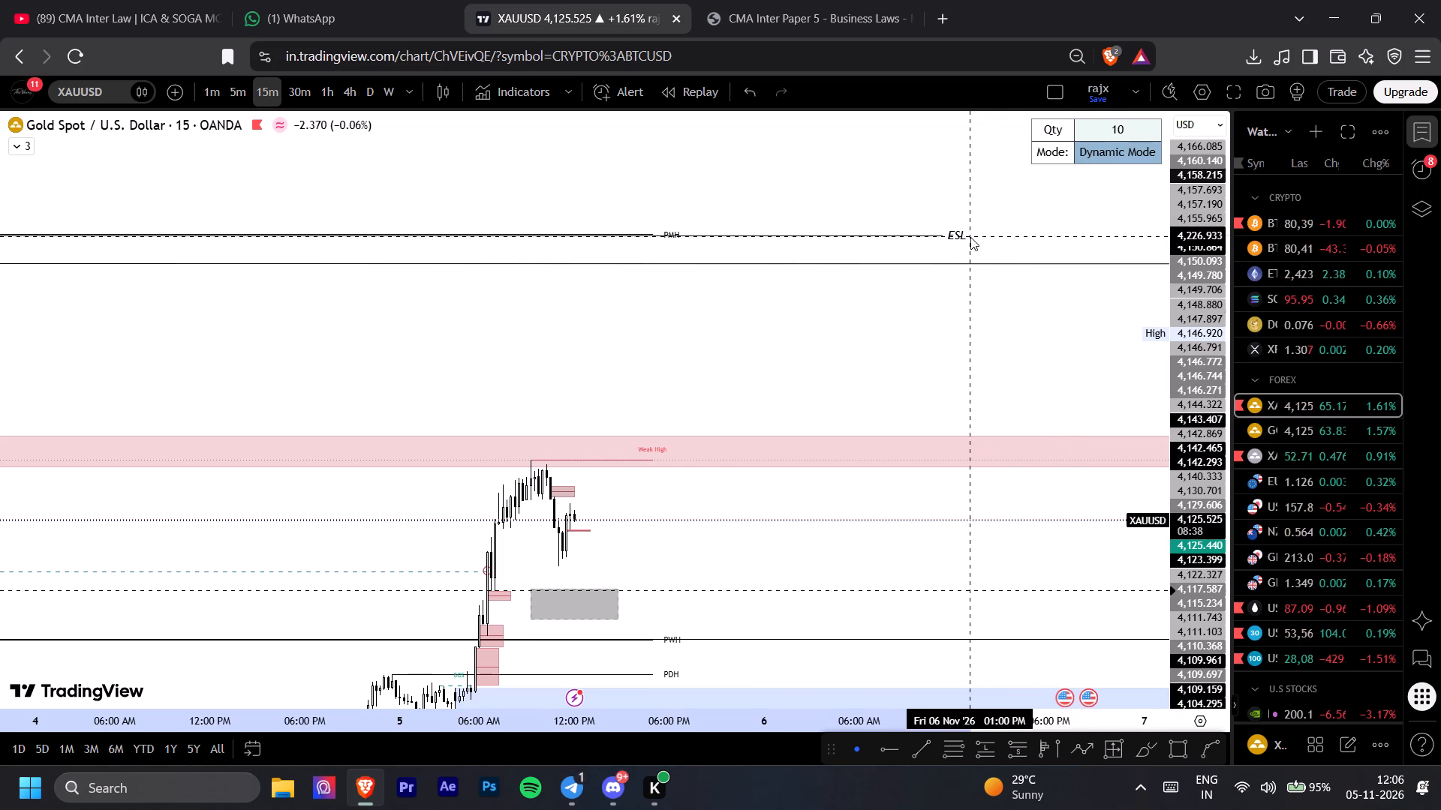
{"action": "left_click_drag", "start_coordinate": [970, 237], "coordinate": [963, 235]}
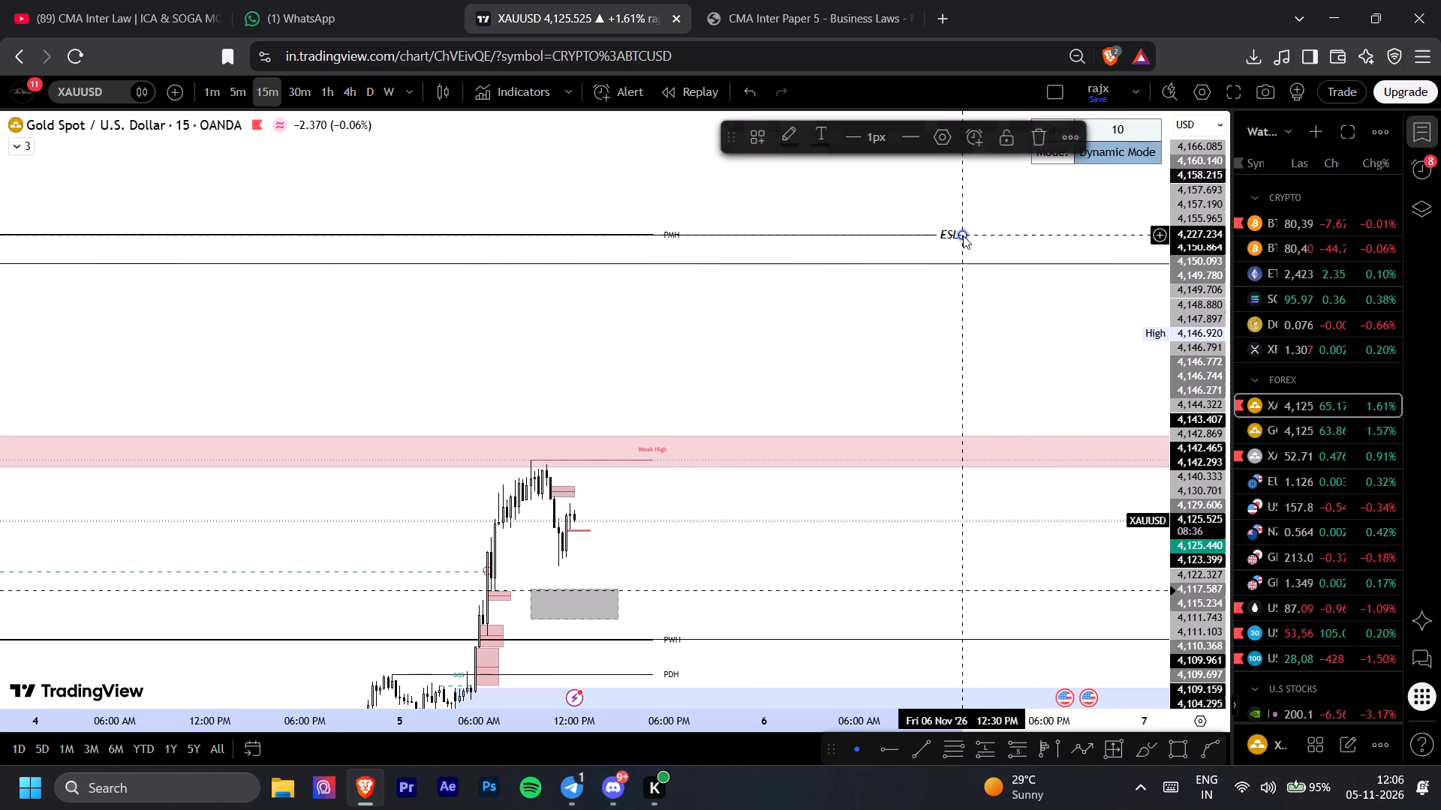
Delete the LQ ZONE trendline just below the ESL line.
{"action": "left_click_drag", "start_coordinate": [957, 284], "coordinate": [588, 307]}
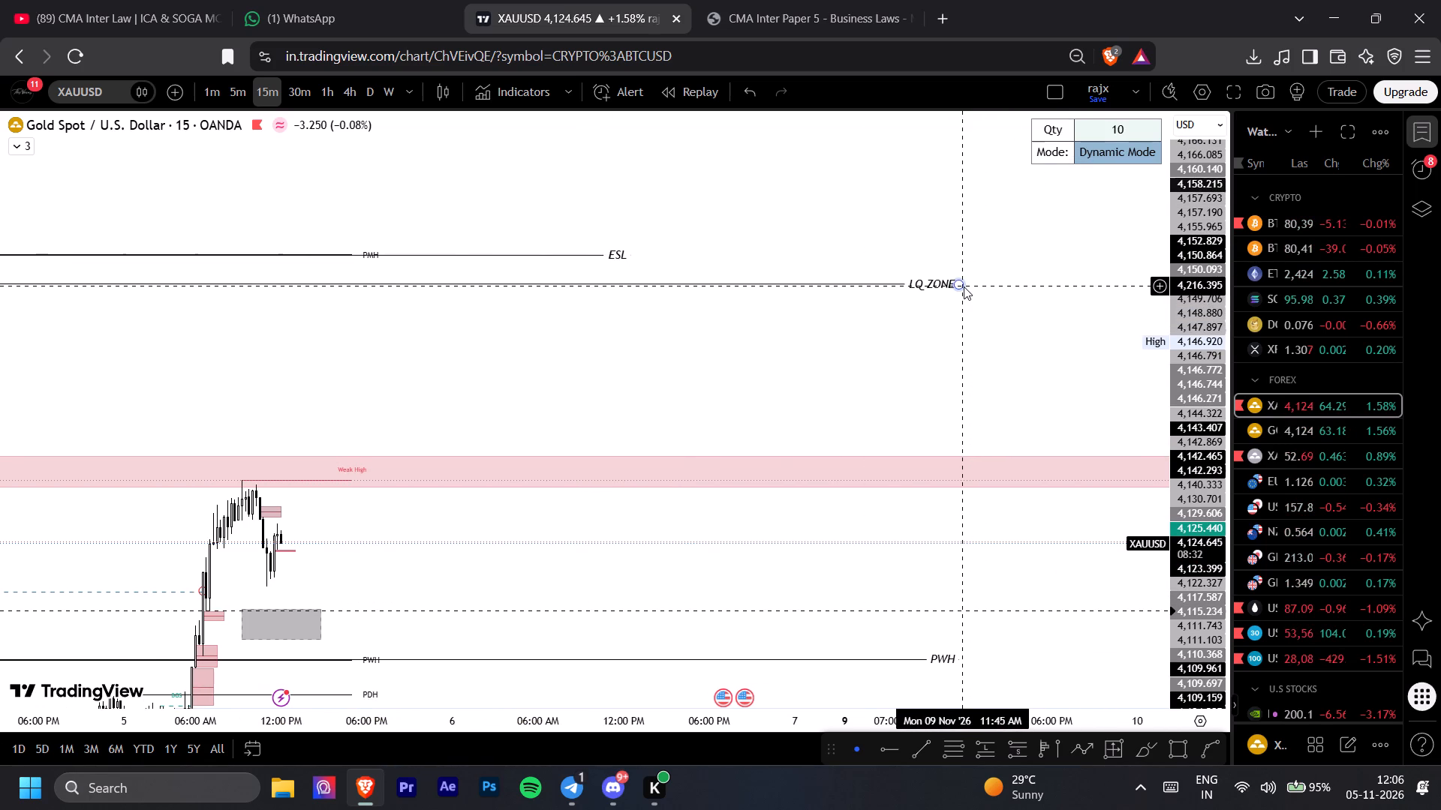
{"action": "left_click_drag", "start_coordinate": [964, 286], "coordinate": [955, 287]}
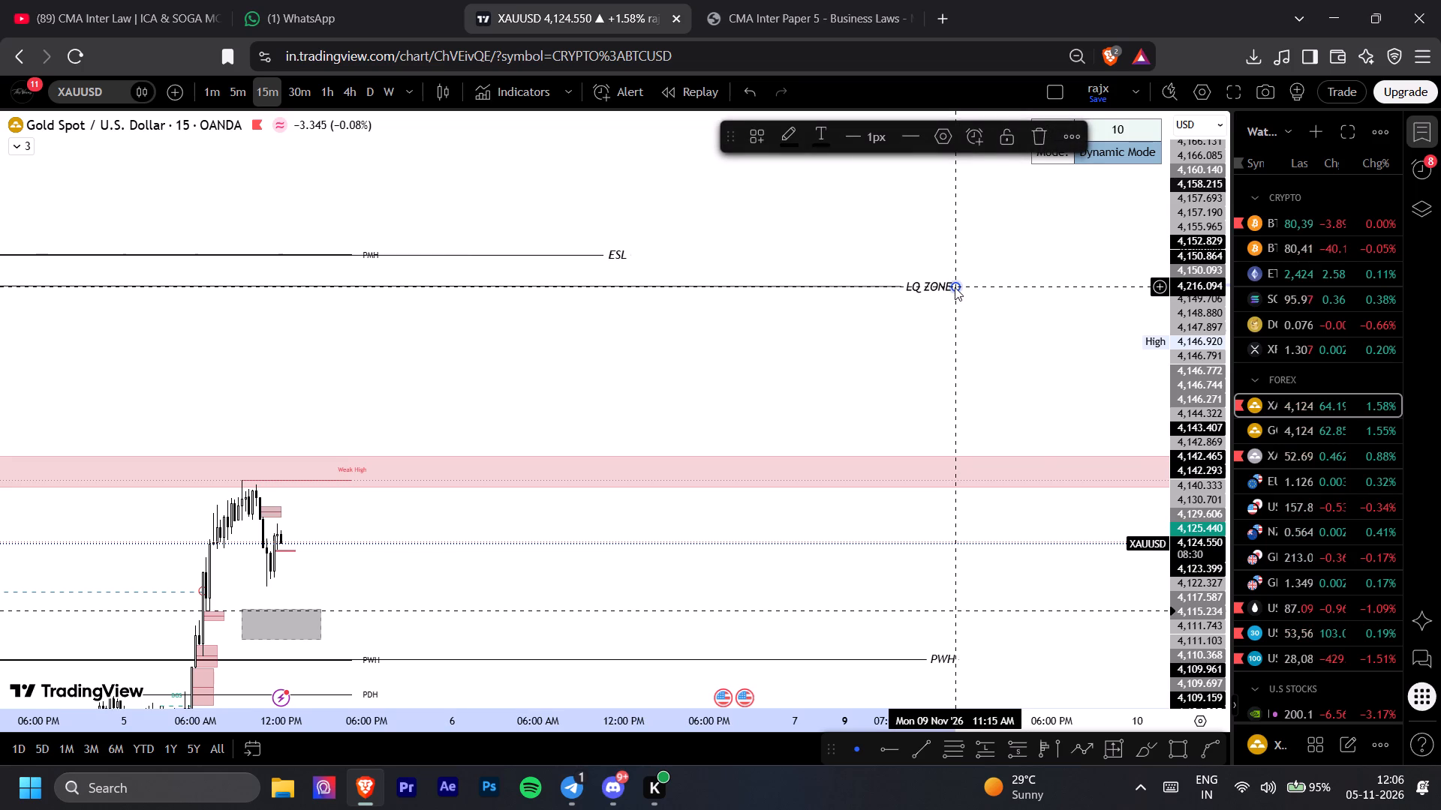
{"action": "left_click", "coordinate": [1031, 134]}
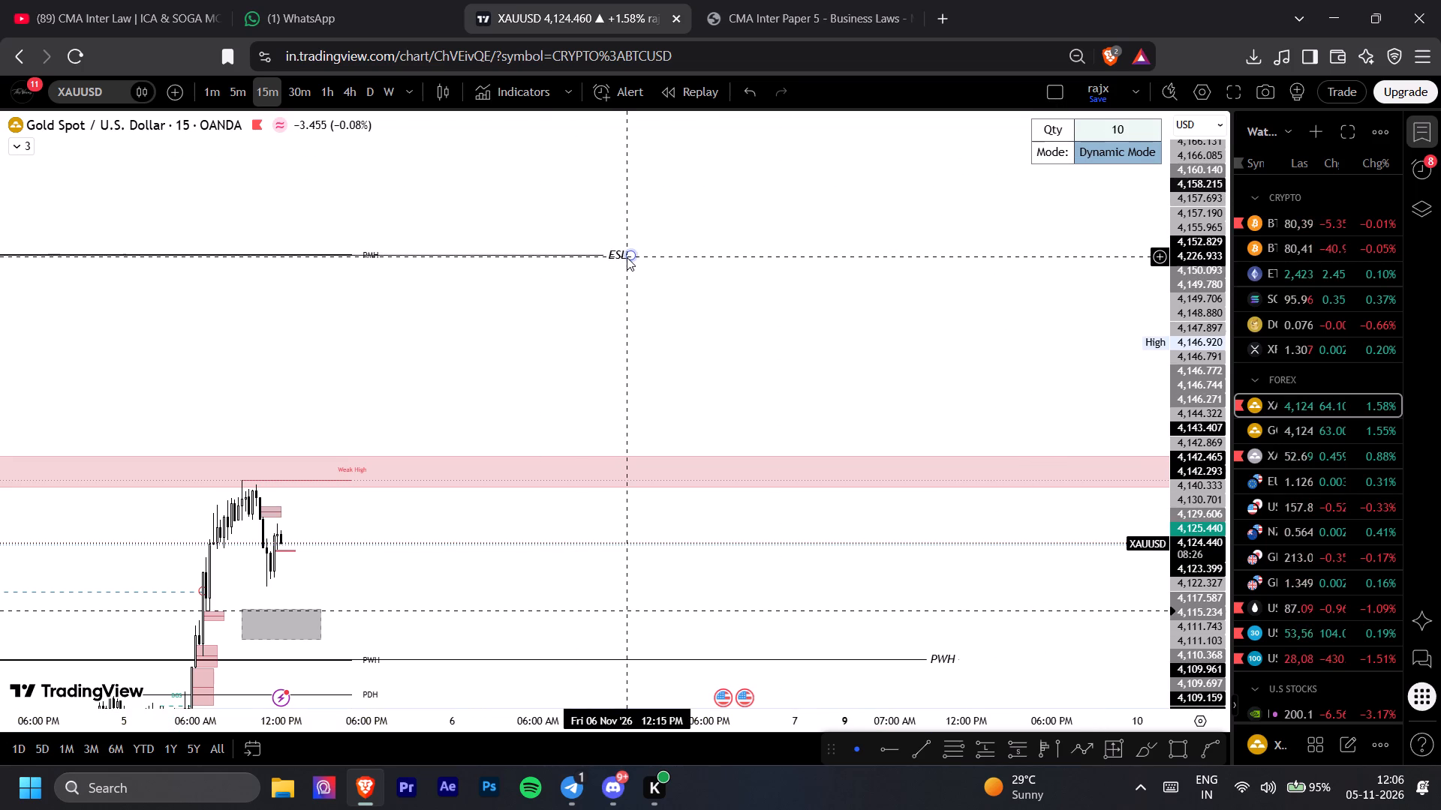
Change the ESL trendline's text to PMH.
{"action": "double_click", "coordinate": [627, 257]}
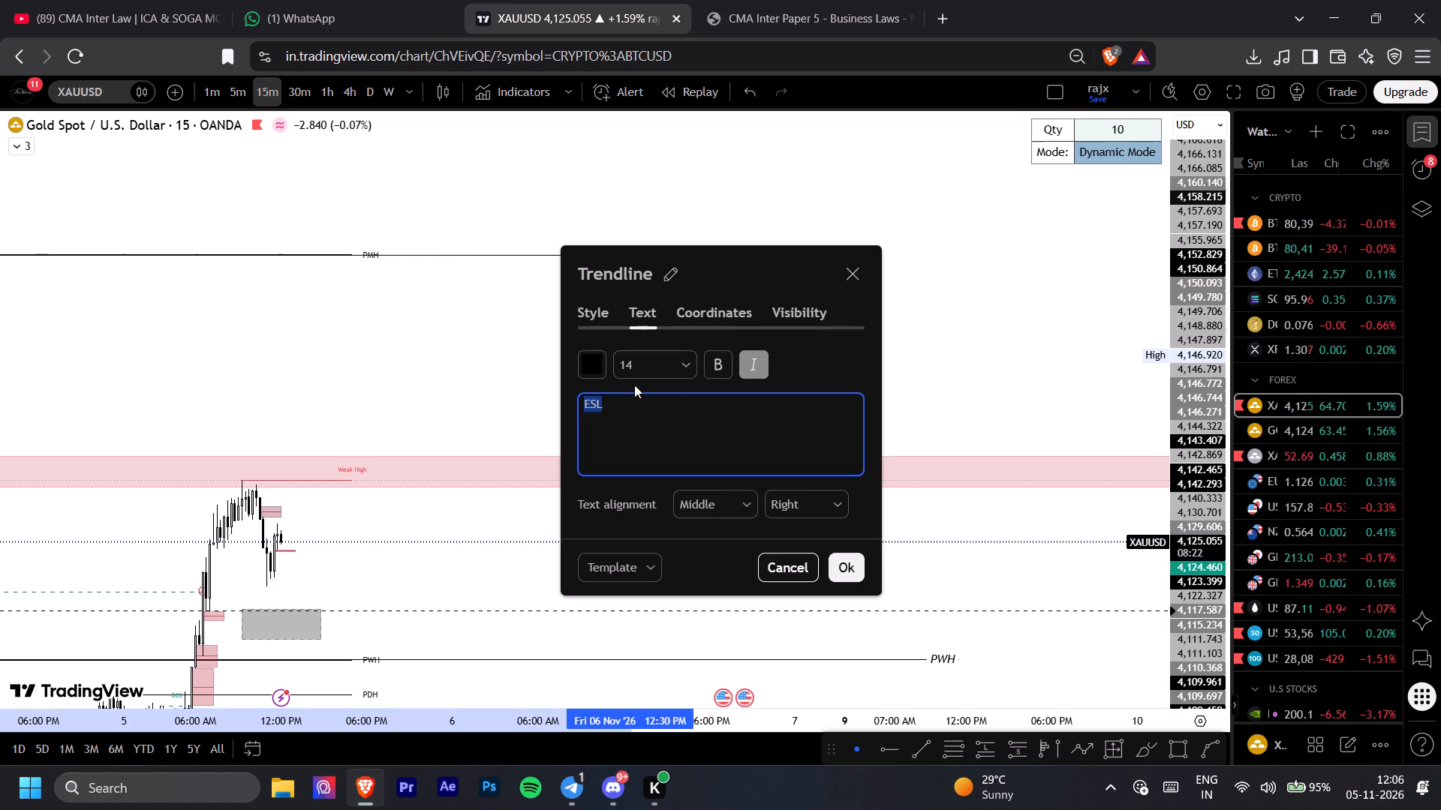
{"action": "type", "text": "PMG"}
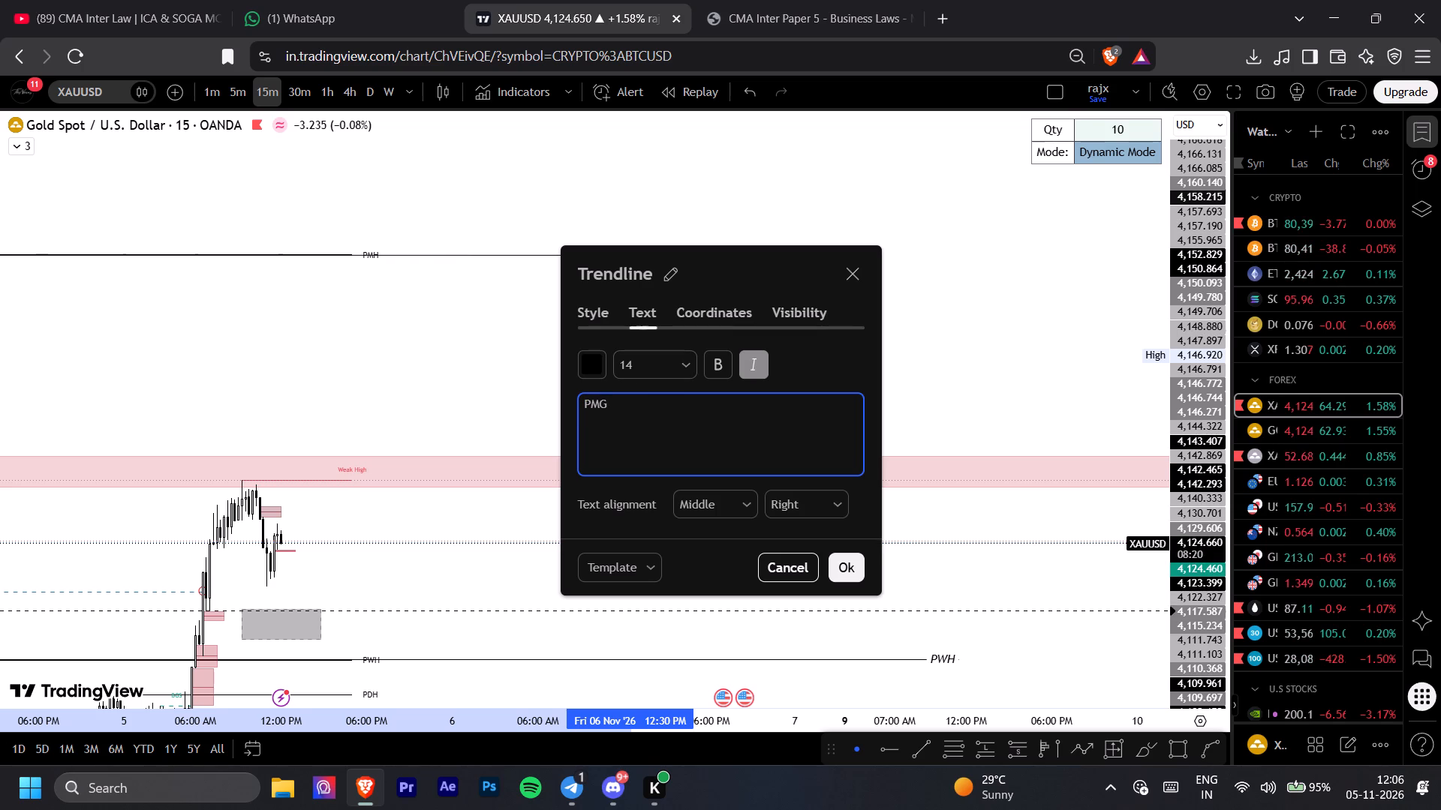
{"action": "key", "text": "BackSpace"}
{"action": "key", "text": "h"}
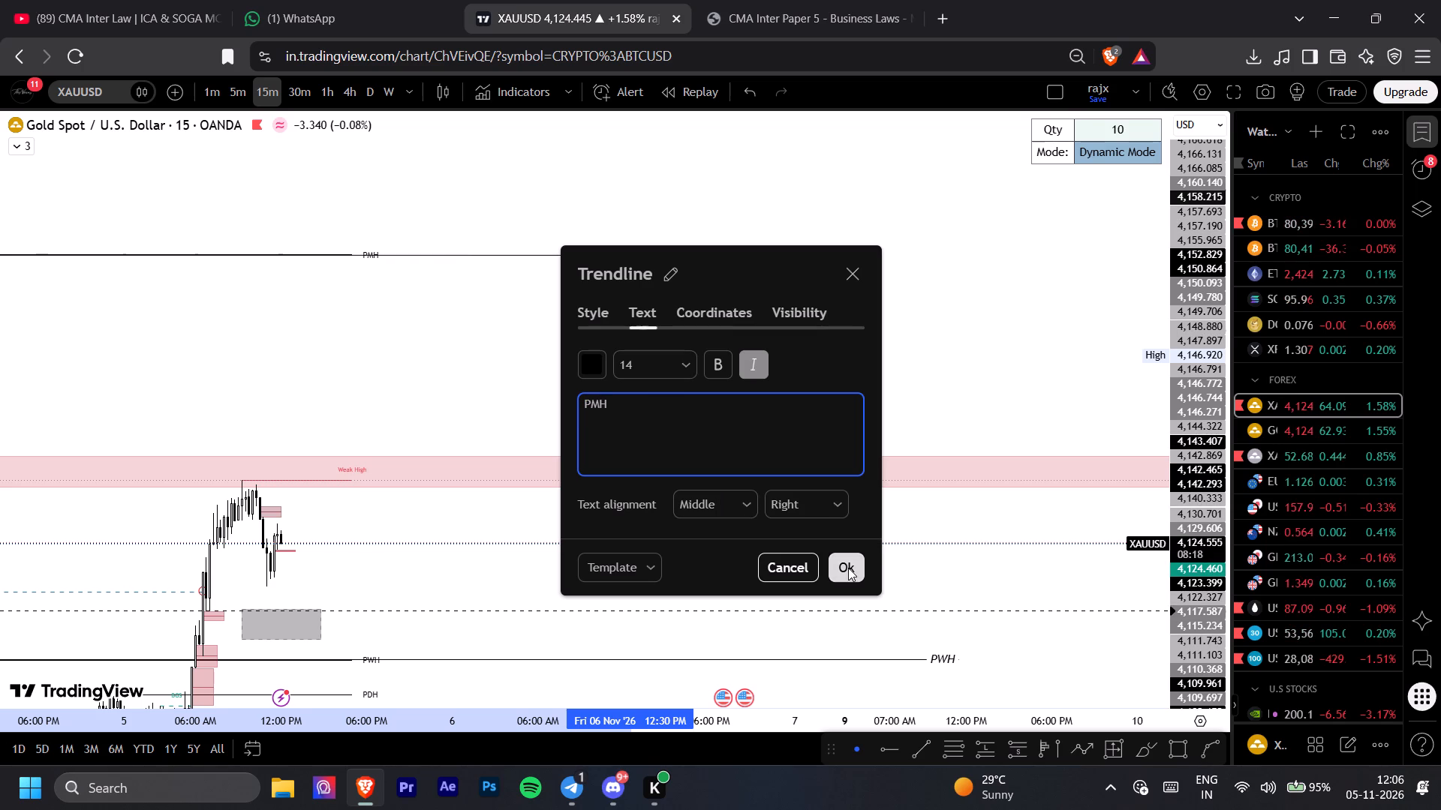
{"action": "left_click", "coordinate": [848, 568]}
Remove the italic style from the relabelled PMH trendline's text.
{"action": "left_click_drag", "start_coordinate": [543, 367], "coordinate": [672, 384]}
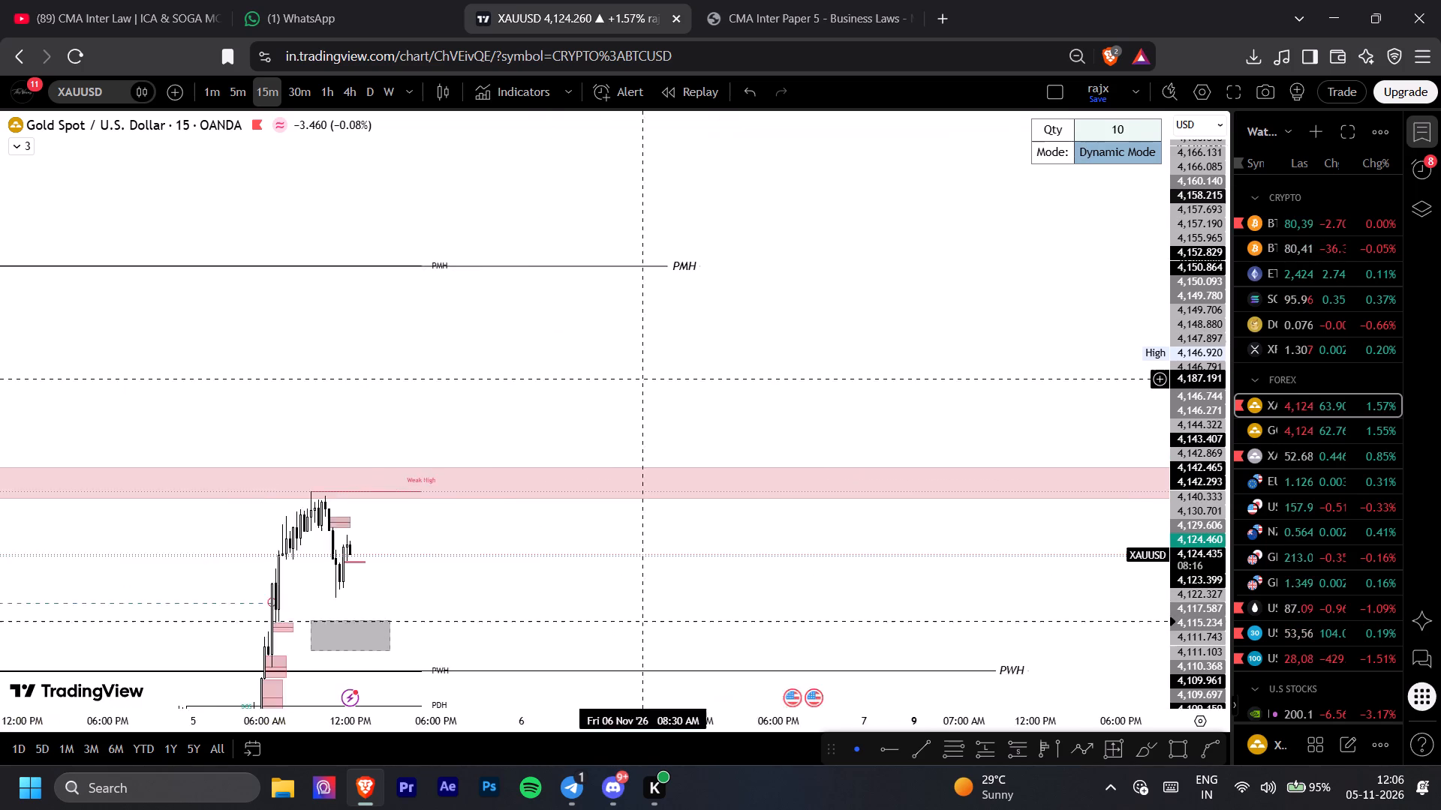
{"action": "left_click_drag", "start_coordinate": [672, 384], "coordinate": [768, 397]}
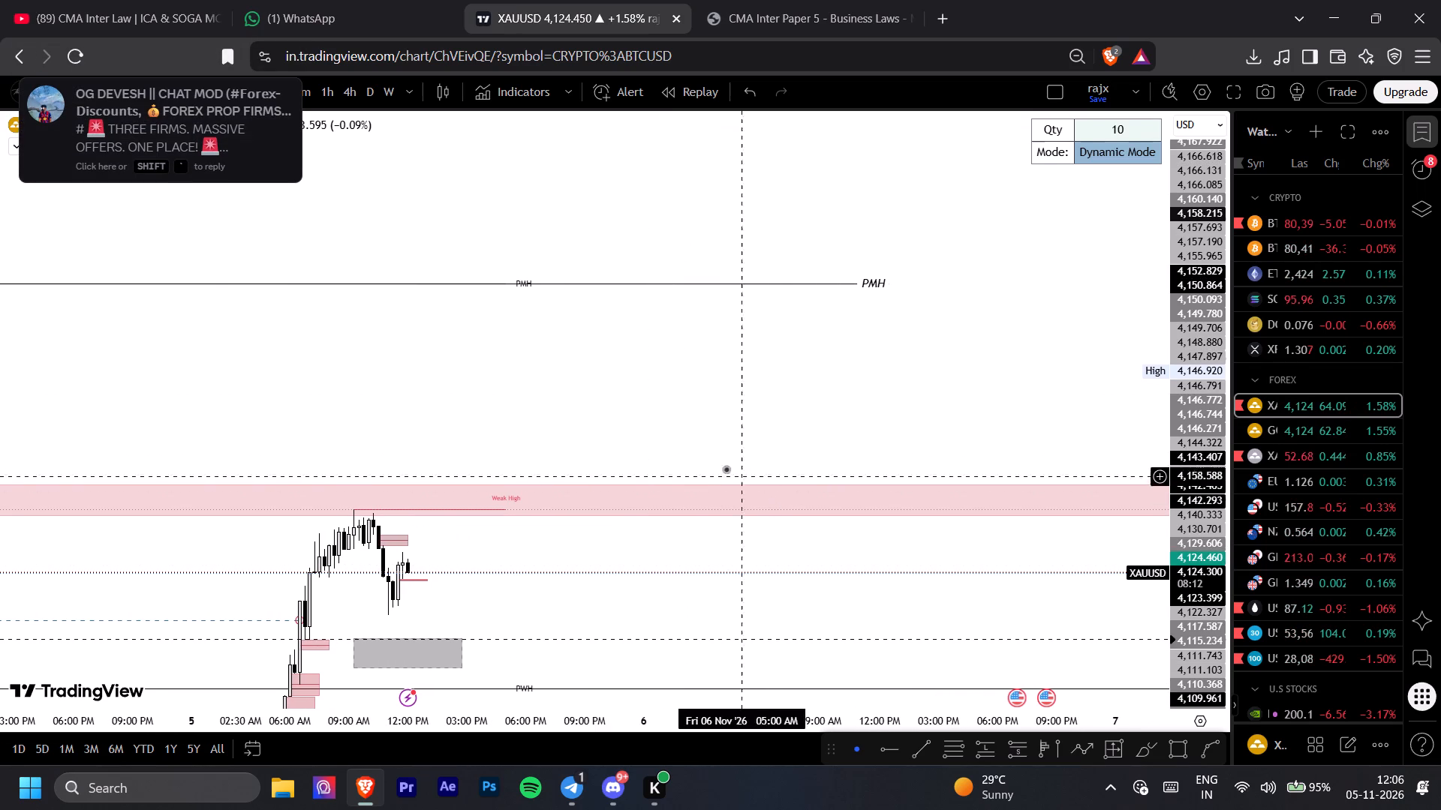
{"action": "left_click_drag", "start_coordinate": [664, 400], "coordinate": [743, 234]}
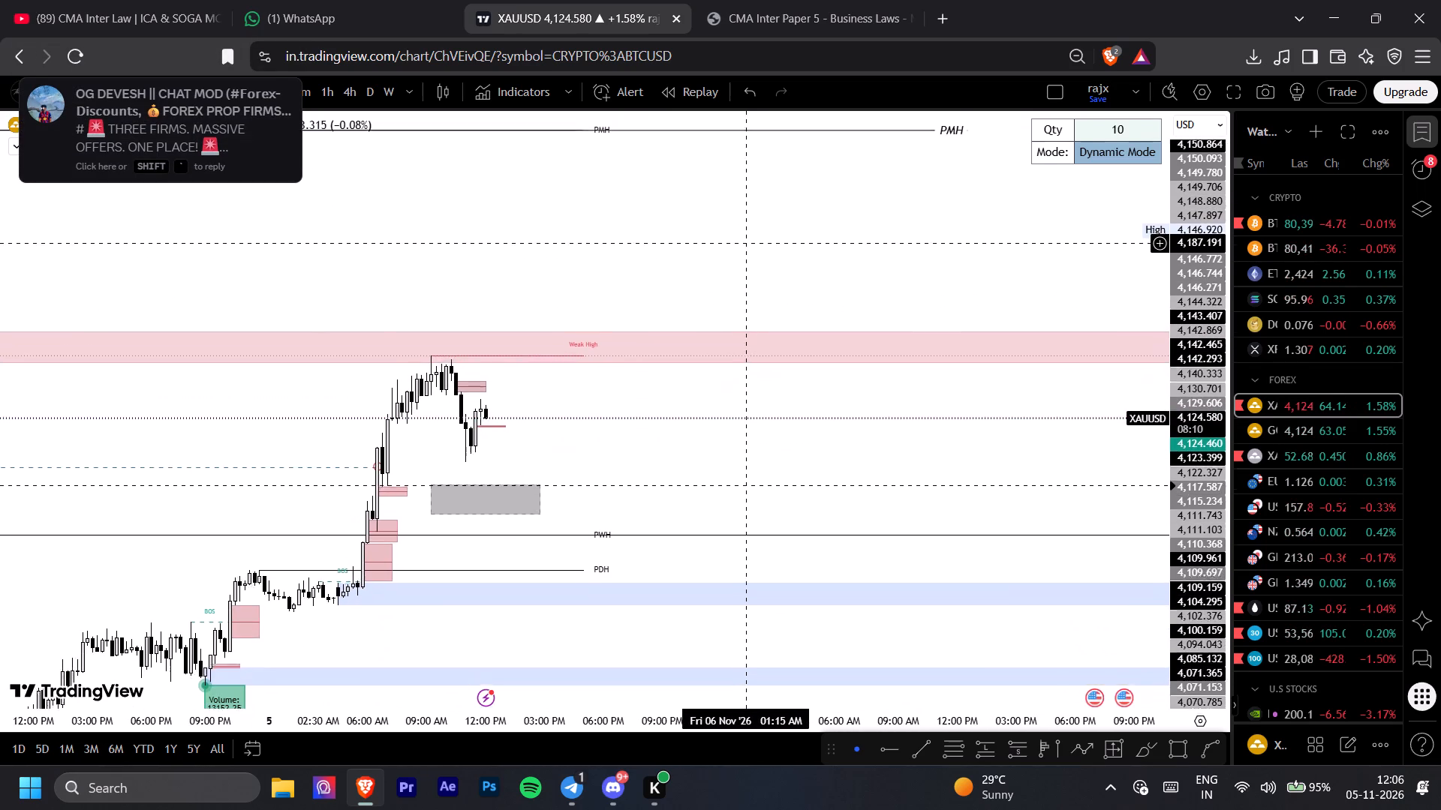
{"action": "left_click_drag", "start_coordinate": [743, 234], "coordinate": [681, 427]}
{"action": "double_click", "coordinate": [892, 310]}
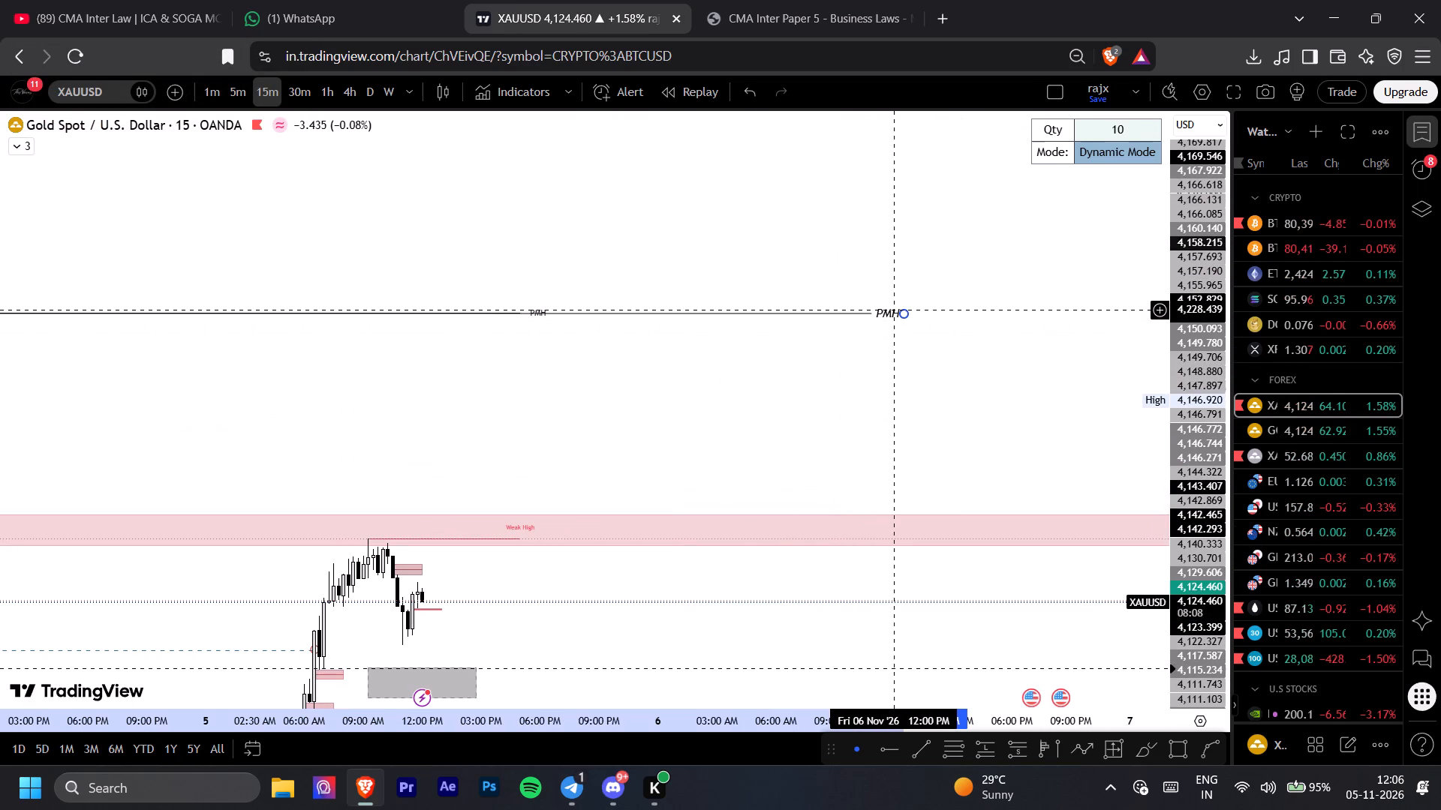
{"action": "left_click", "coordinate": [748, 358]}
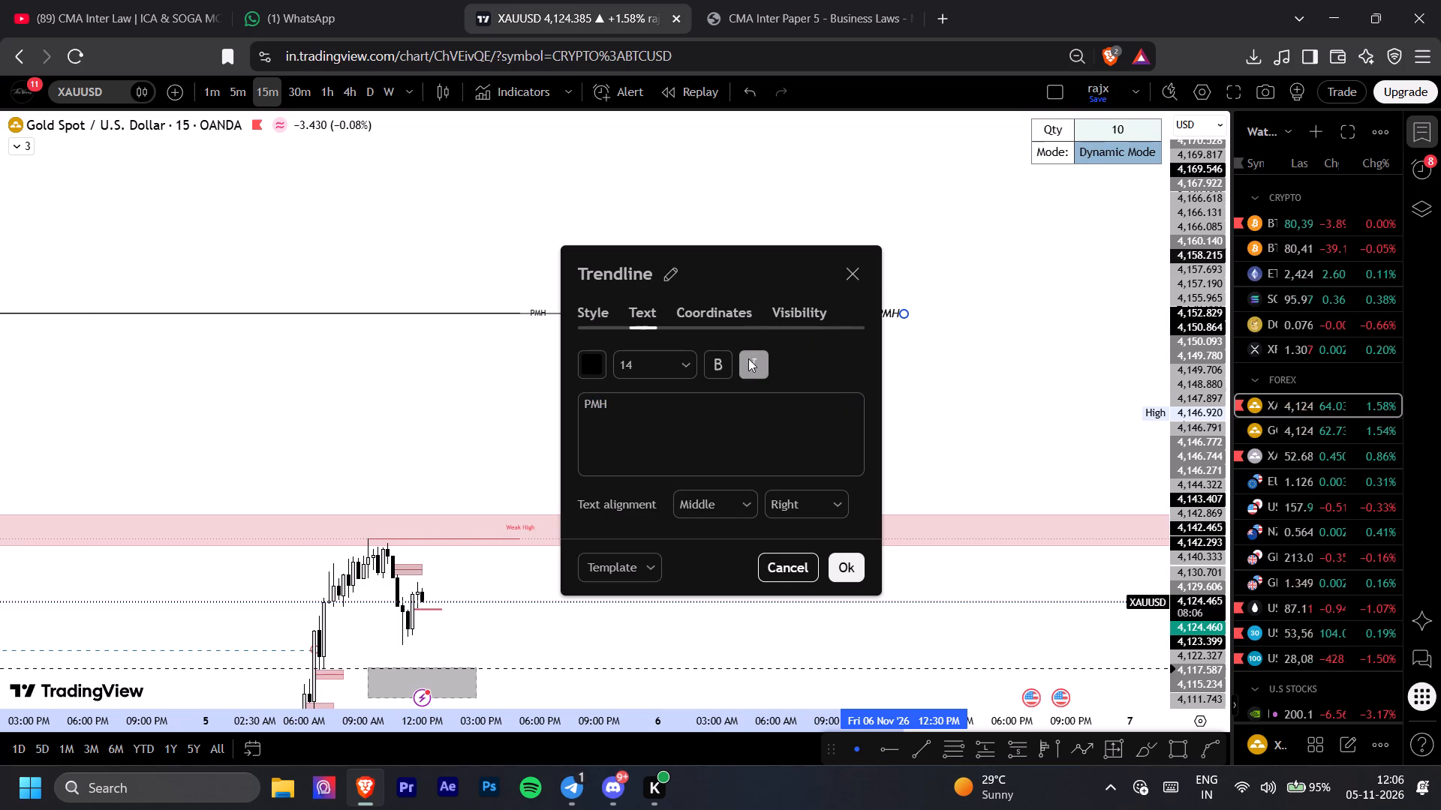
{"action": "left_click", "coordinate": [837, 572]}
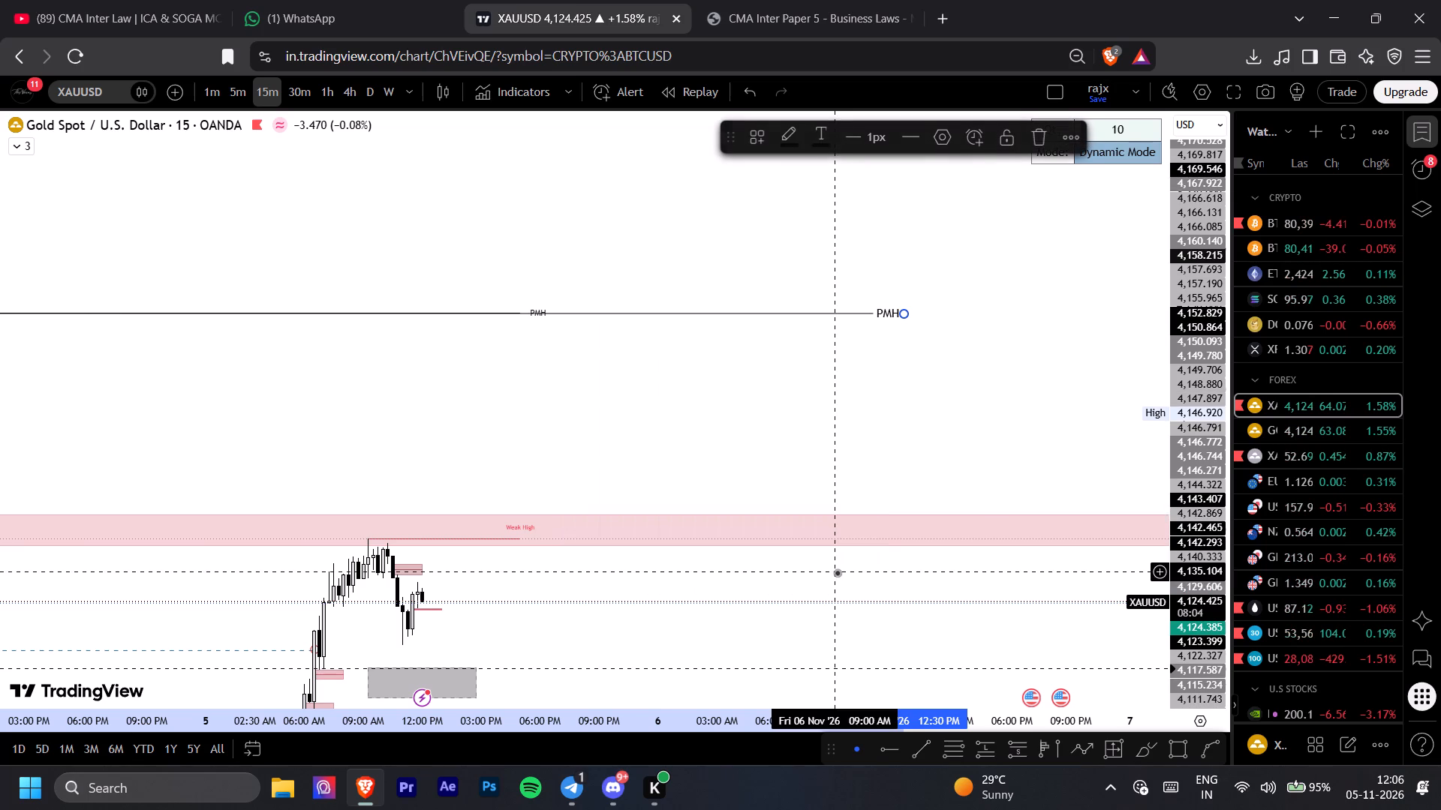
Set the PMH trendline's text size to 11.
{"action": "double_click", "coordinate": [887, 321]}
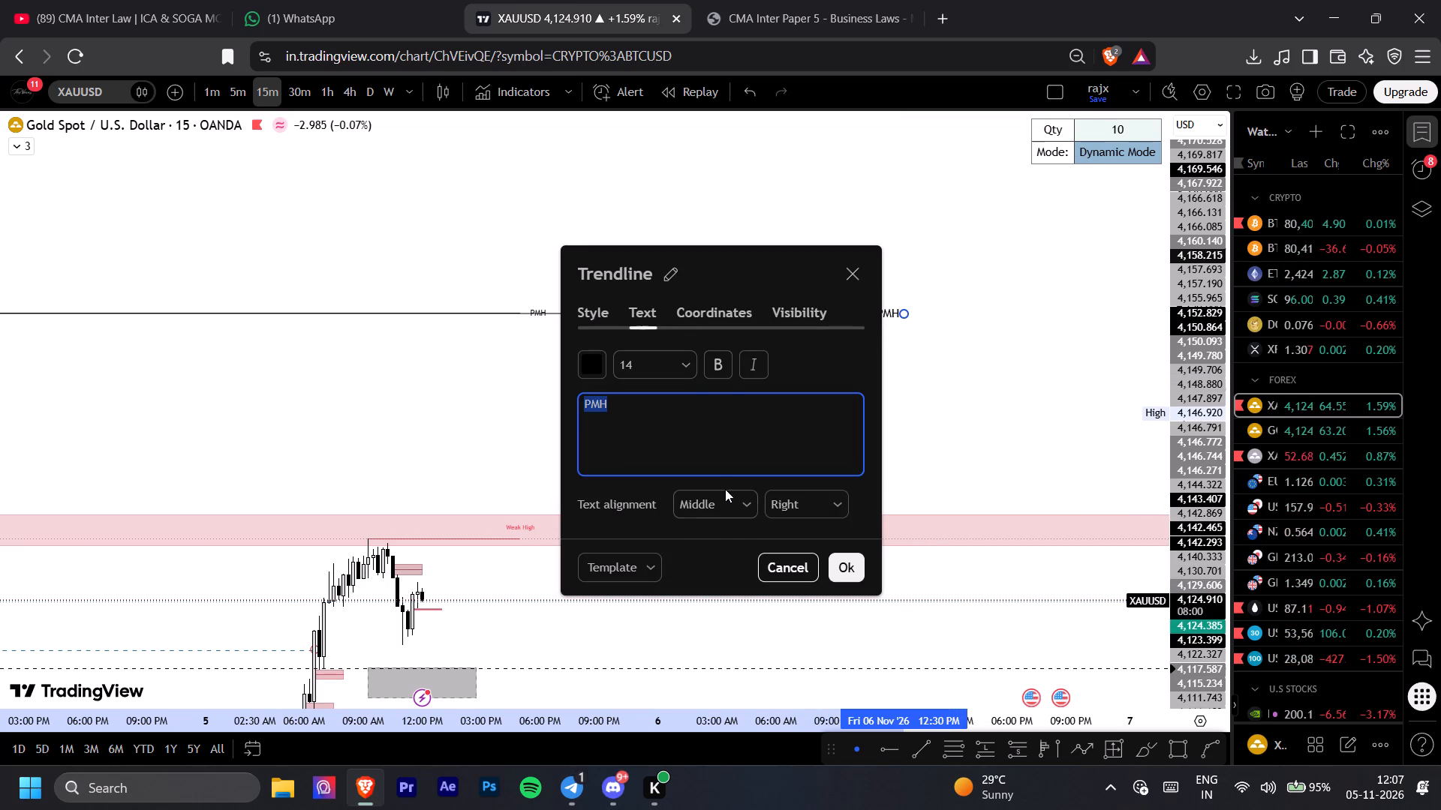
{"action": "left_click", "coordinate": [667, 373]}
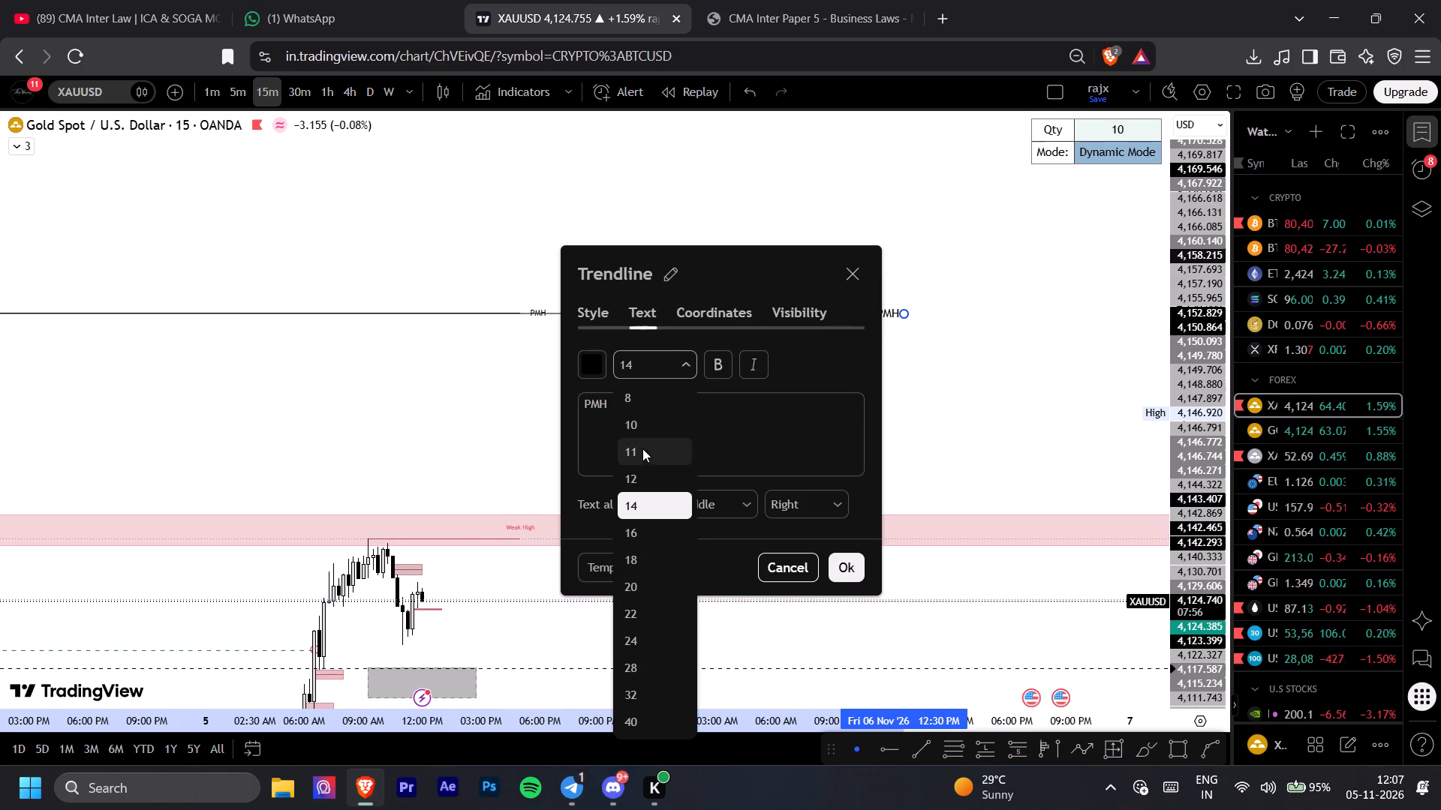
{"action": "left_click", "coordinate": [640, 477]}
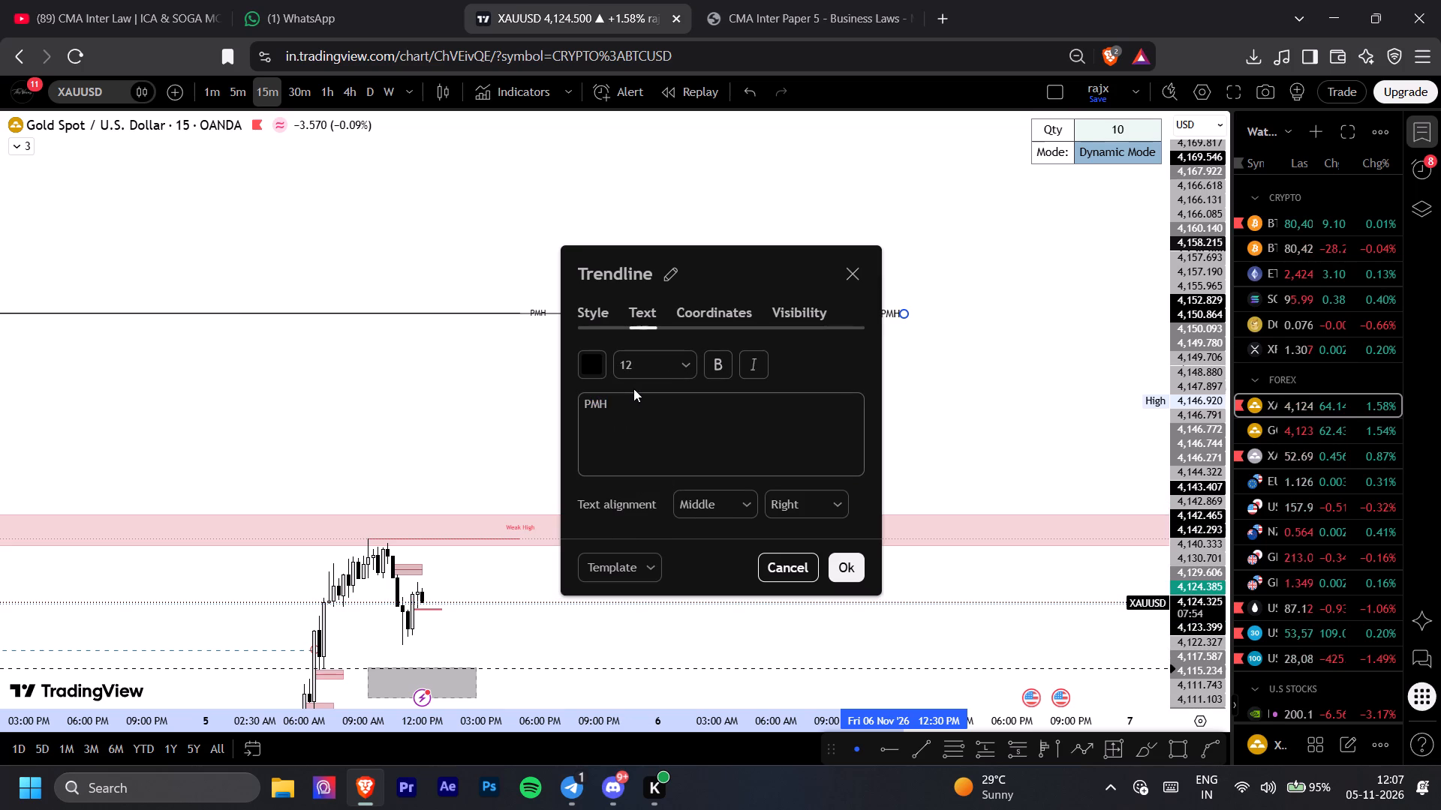
{"action": "left_click", "coordinate": [651, 374]}
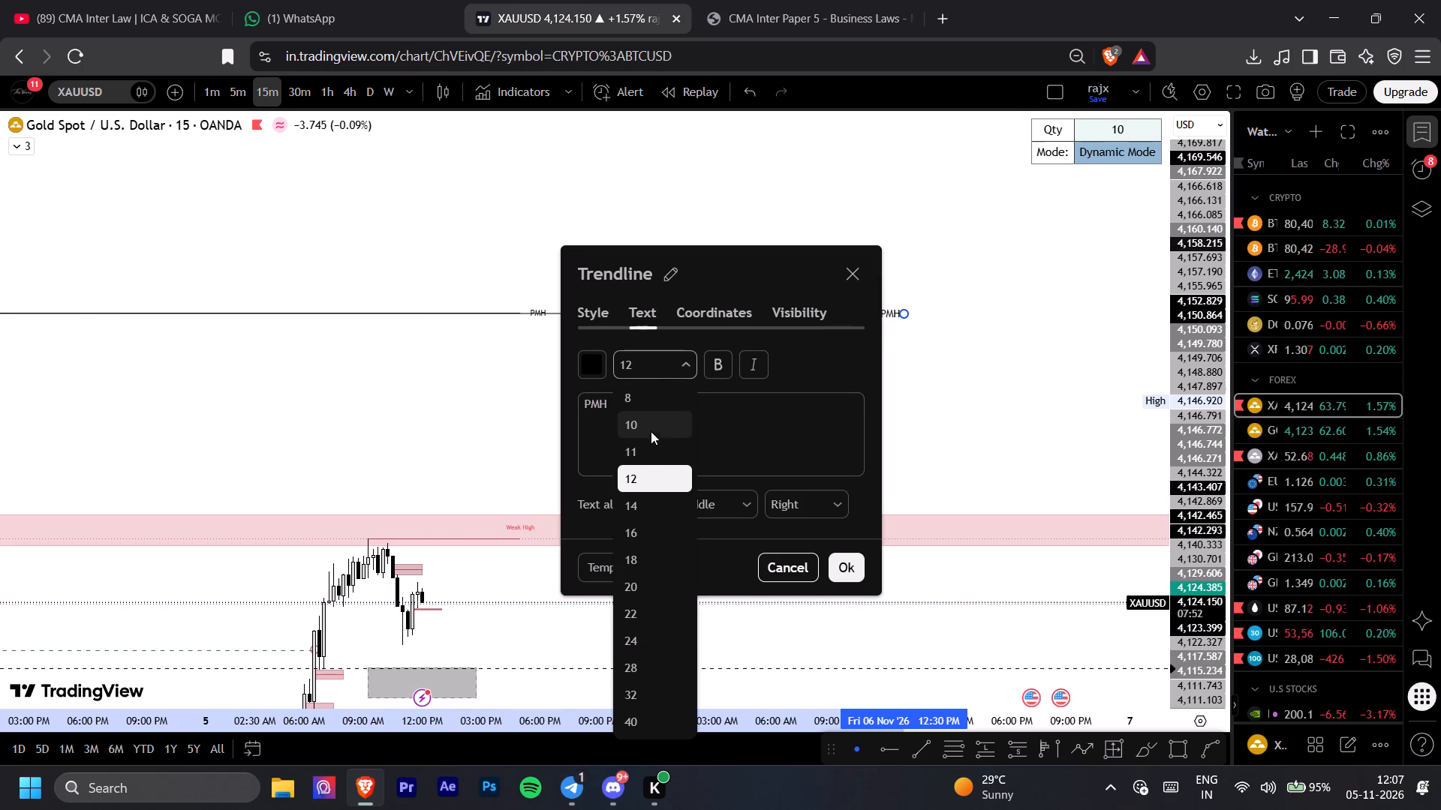
{"action": "left_click", "coordinate": [657, 430]}
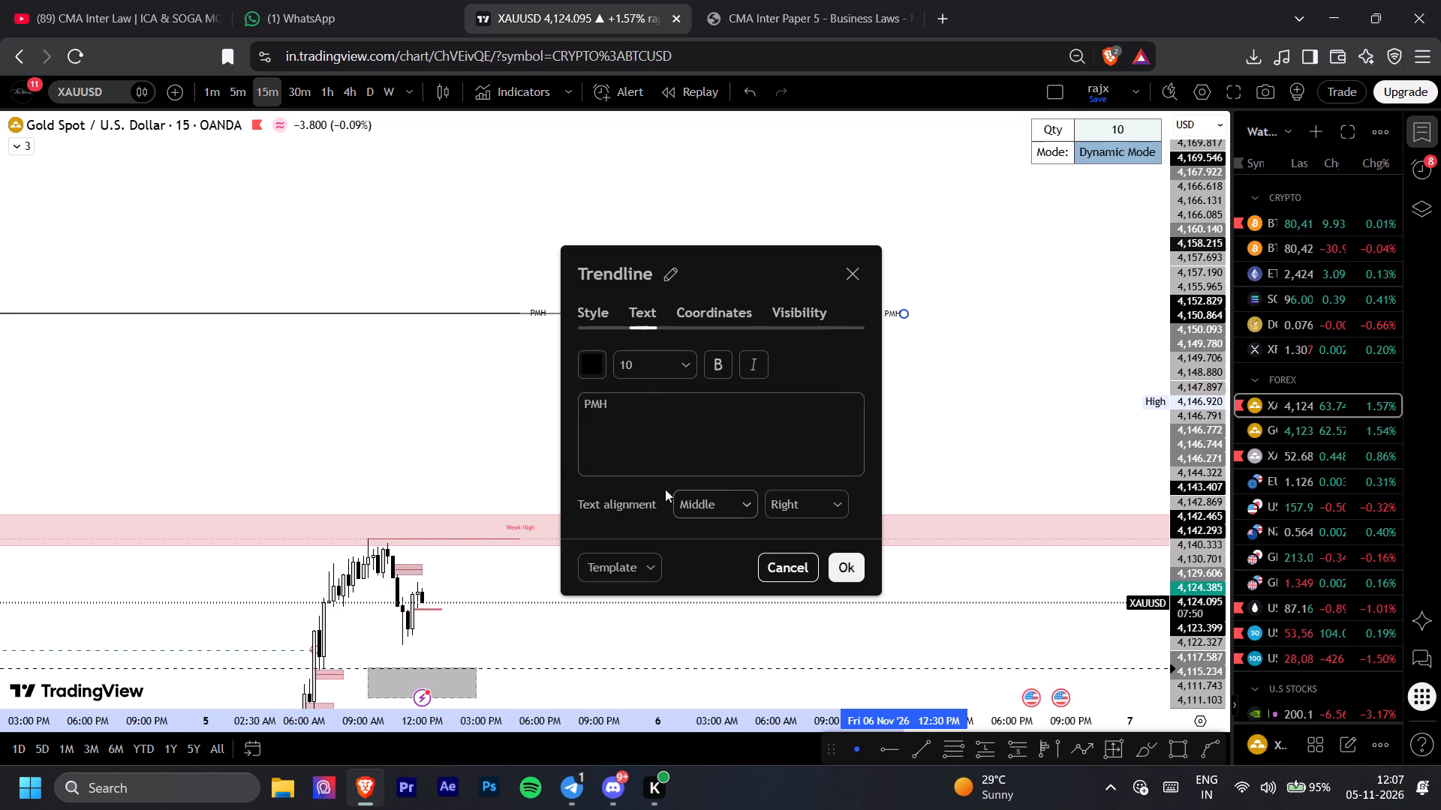
{"action": "left_click", "coordinate": [680, 356]}
{"action": "left_click", "coordinate": [646, 456]}
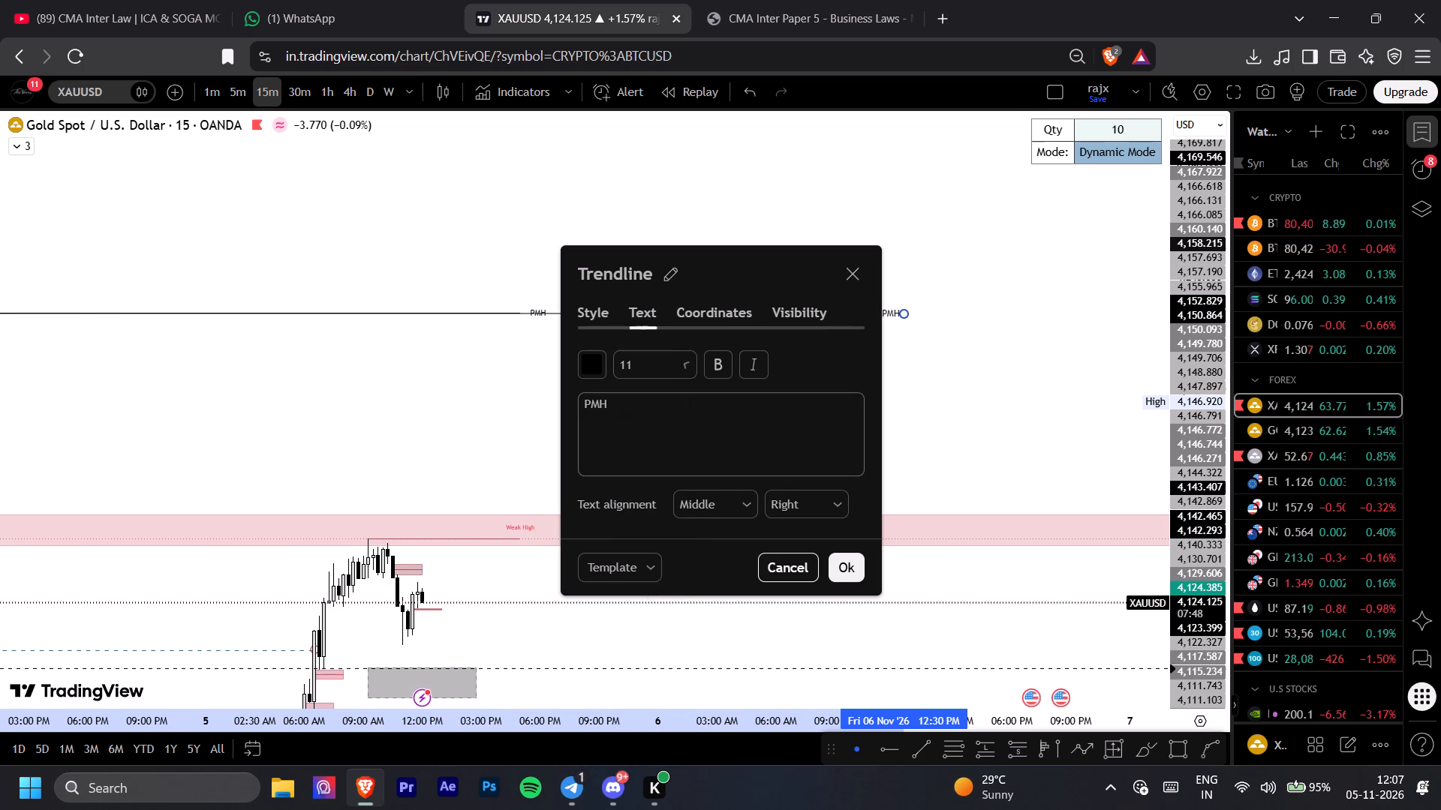
{"action": "left_click", "coordinate": [841, 575]}
{"action": "left_click", "coordinate": [976, 472]}
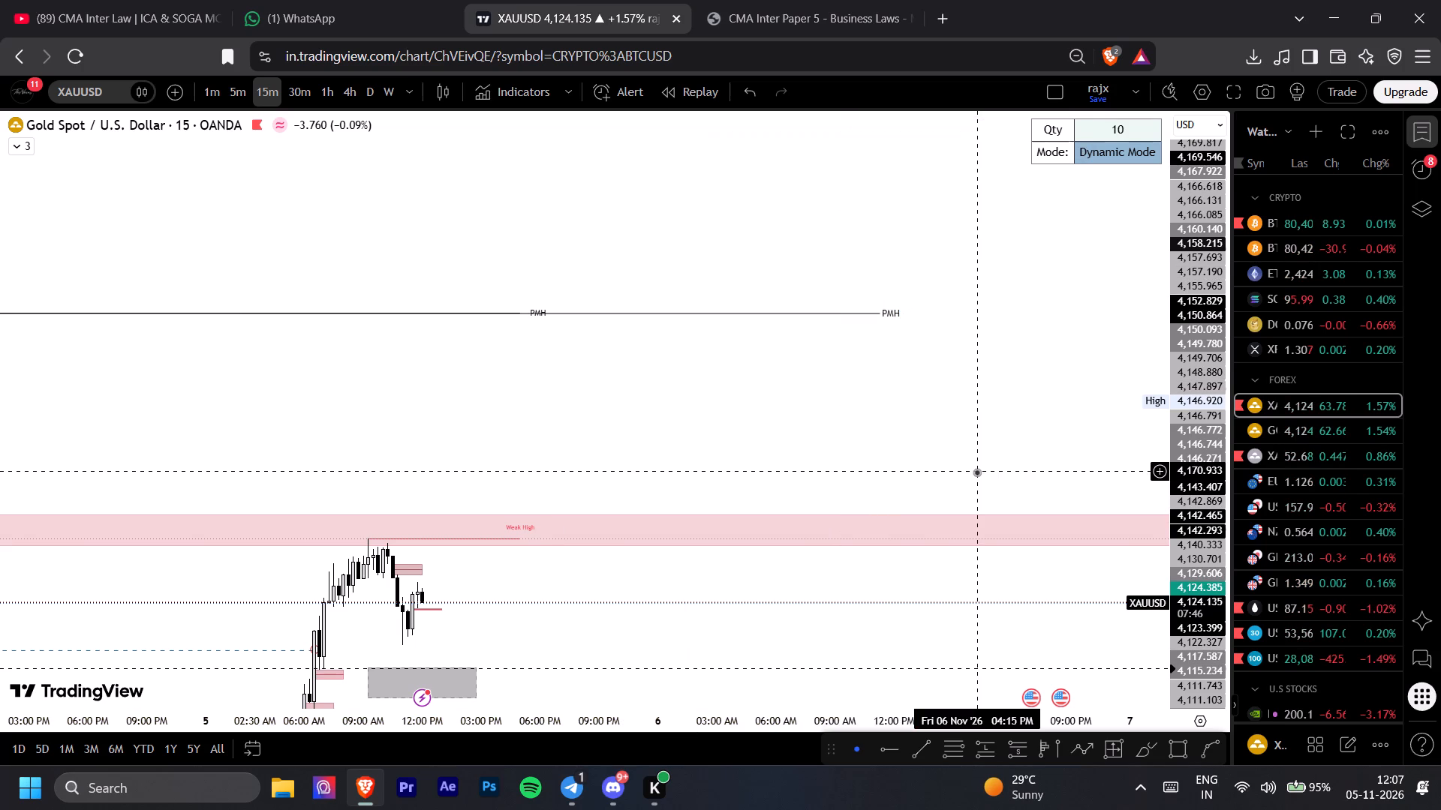
{"action": "scroll", "coordinate": [718, 557], "scroll_direction": "down", "scroll_amount": 1}
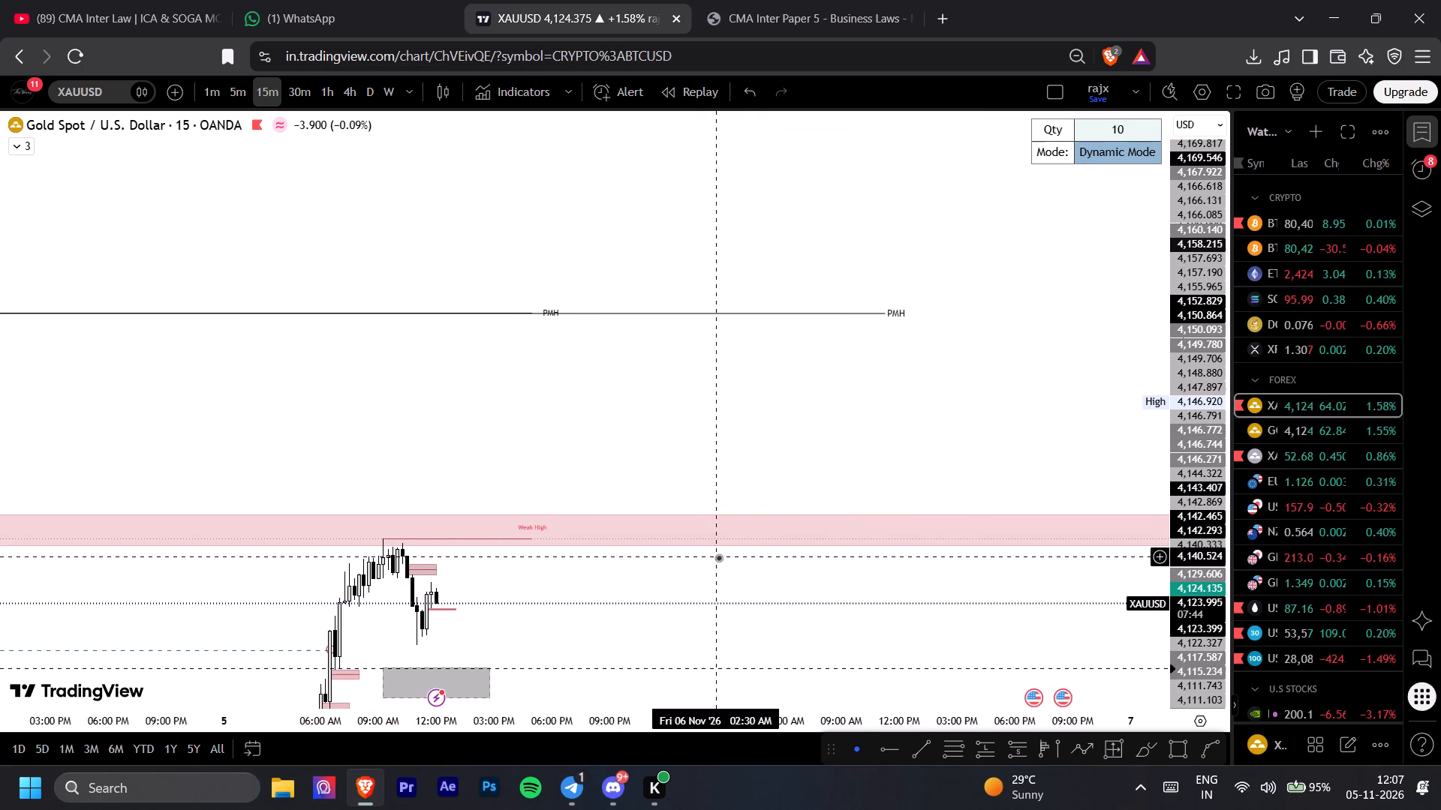
Place a long position on gold from the grey zone's upper edge, with its target about 47.27 above entry at the Weak High zone.
{"action": "scroll", "coordinate": [718, 557], "scroll_direction": "down", "scroll_amount": 2}
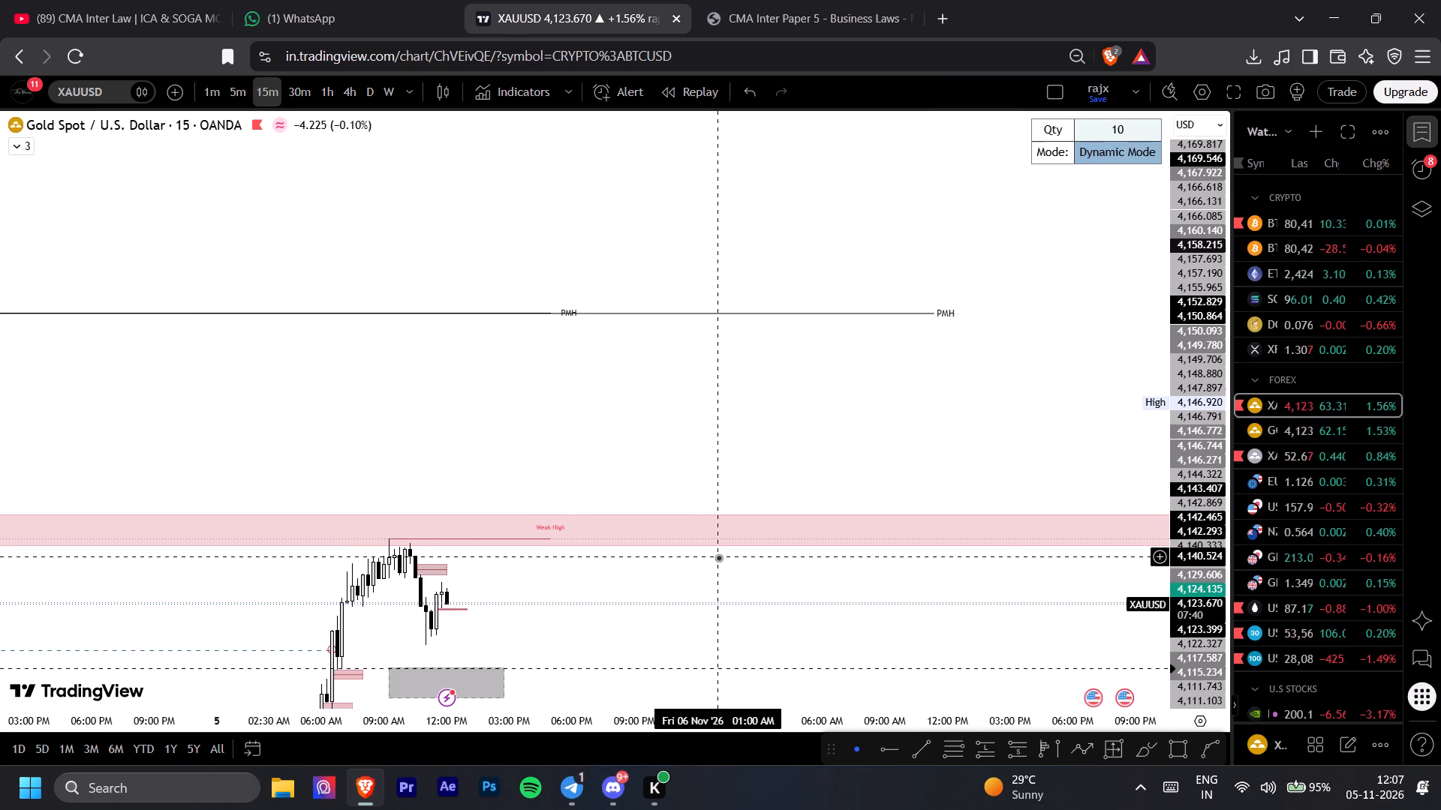
{"action": "left_click", "coordinate": [718, 557]}
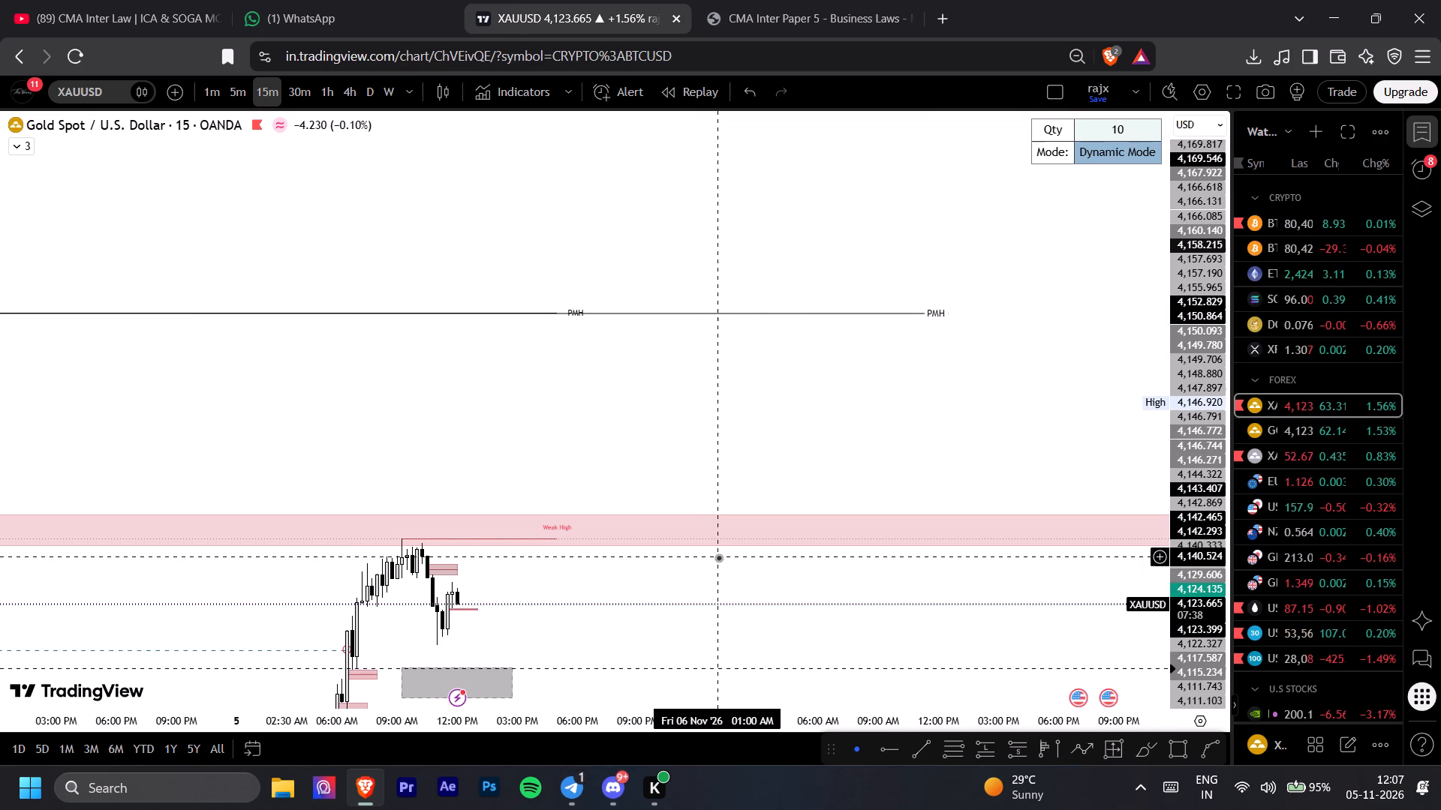
{"action": "scroll", "coordinate": [718, 557], "scroll_direction": "down", "scroll_amount": 2}
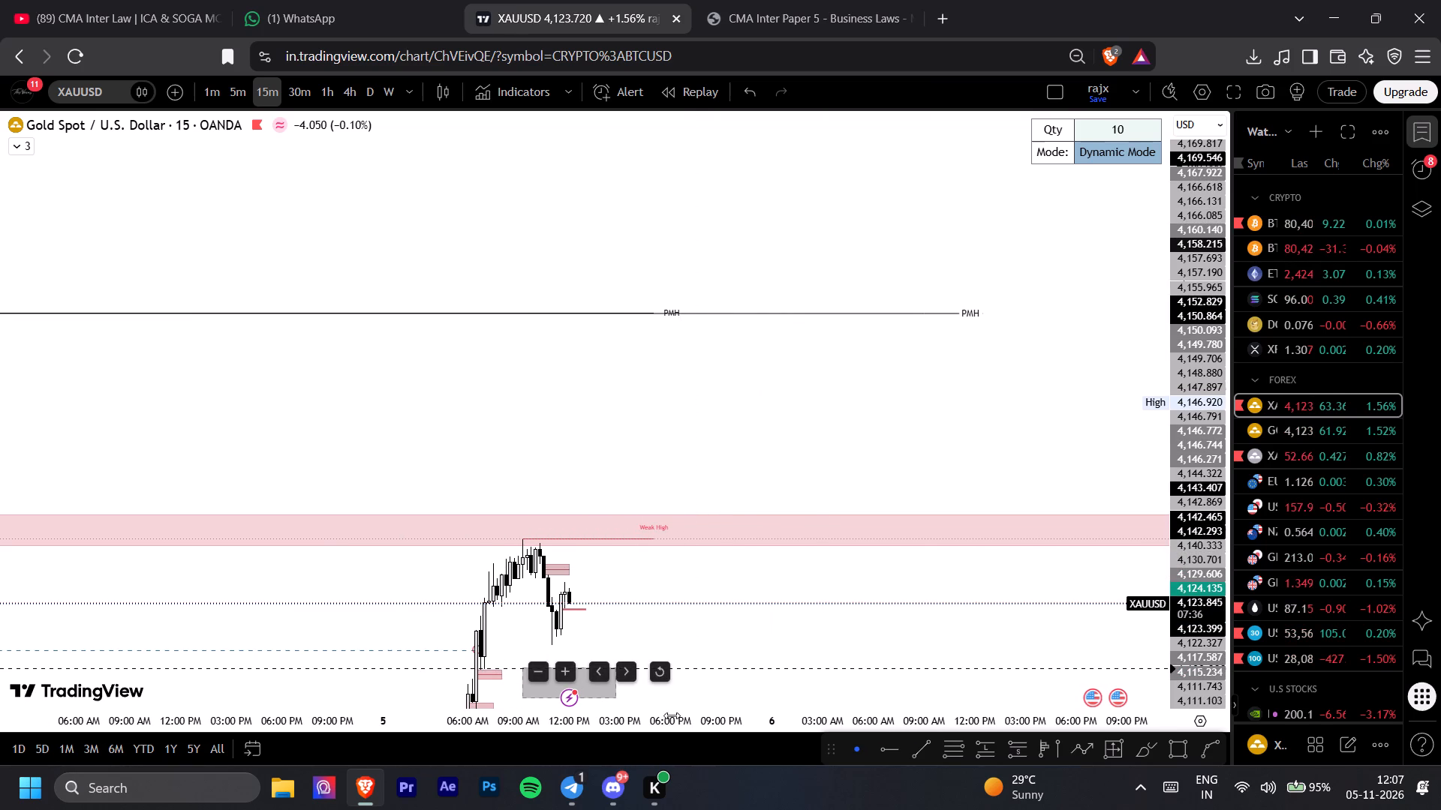
{"action": "left_click_drag", "start_coordinate": [669, 721], "coordinate": [647, 692]}
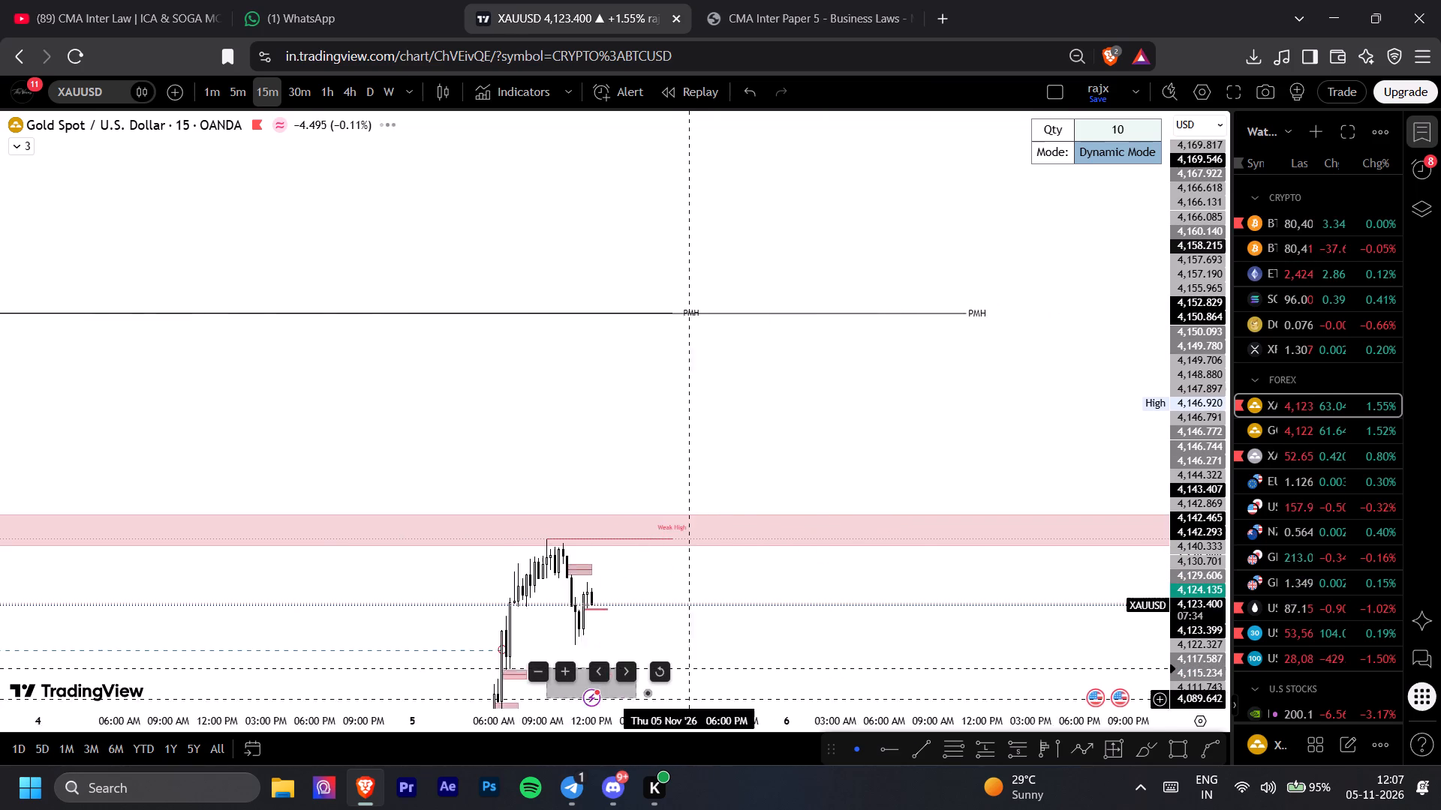
{"action": "left_click_drag", "start_coordinate": [647, 692], "coordinate": [495, 691]}
{"action": "left_click_drag", "start_coordinate": [571, 526], "coordinate": [582, 145]}
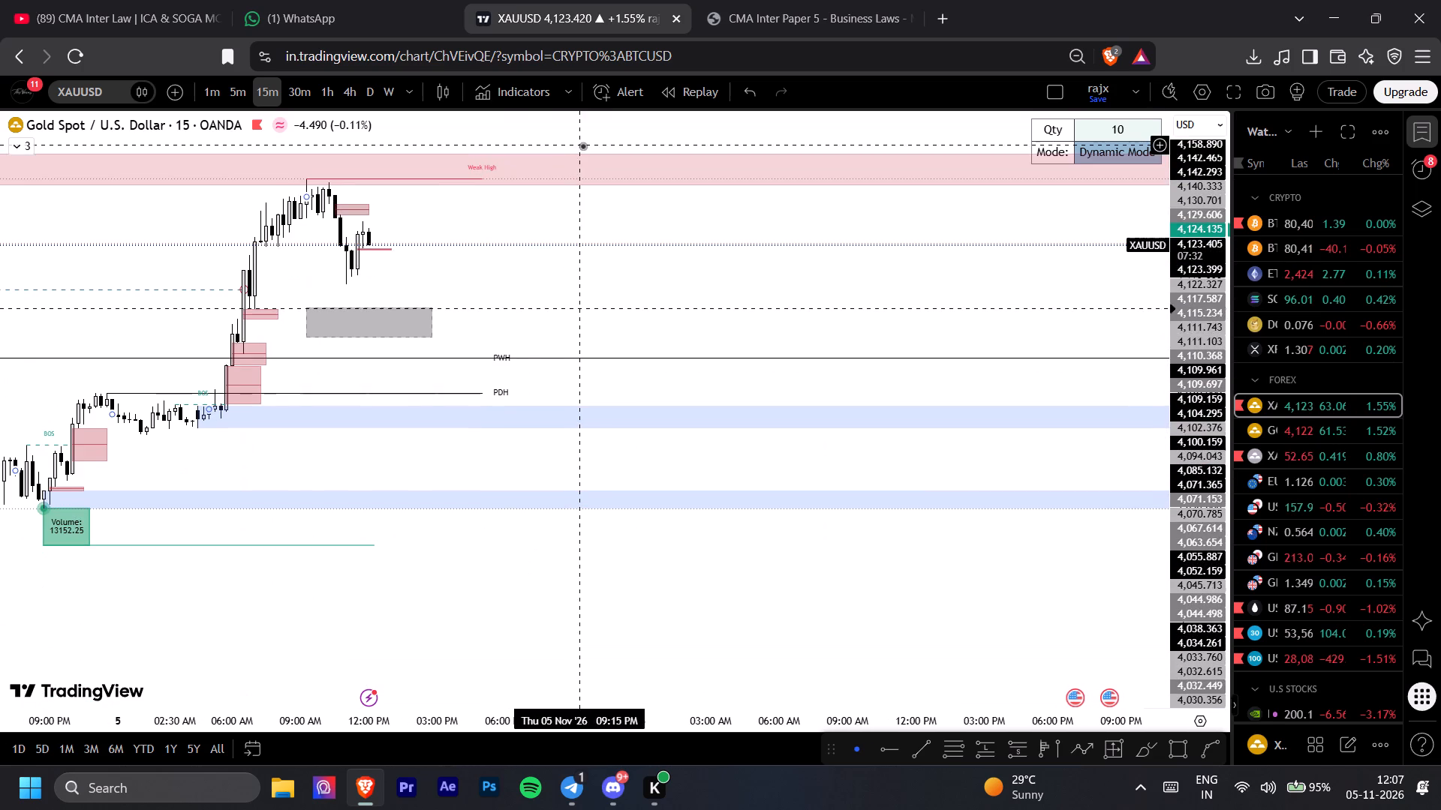
{"action": "left_click_drag", "start_coordinate": [529, 487], "coordinate": [585, 599]}
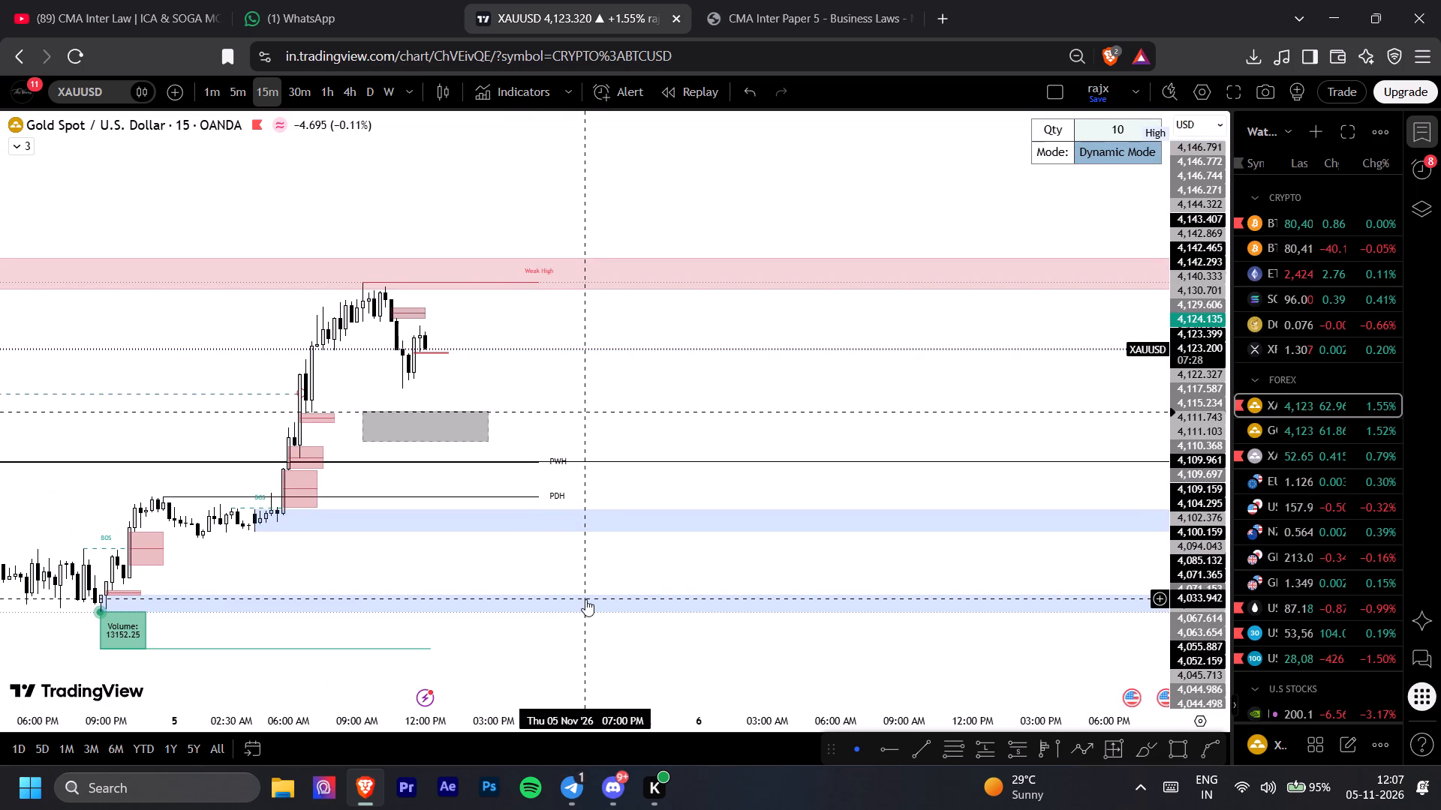
{"action": "left_click", "coordinate": [986, 742]}
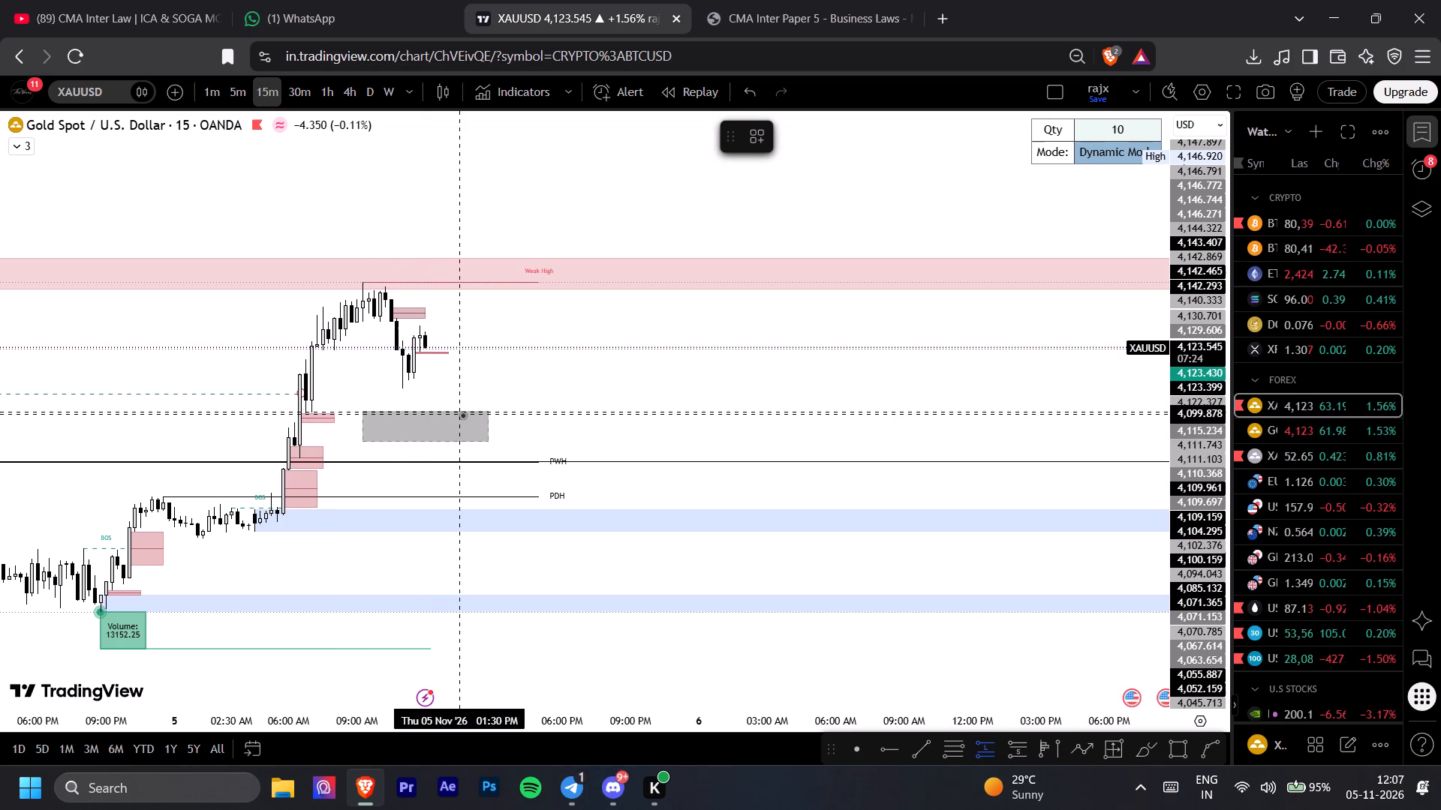
{"action": "left_click", "coordinate": [451, 412]}
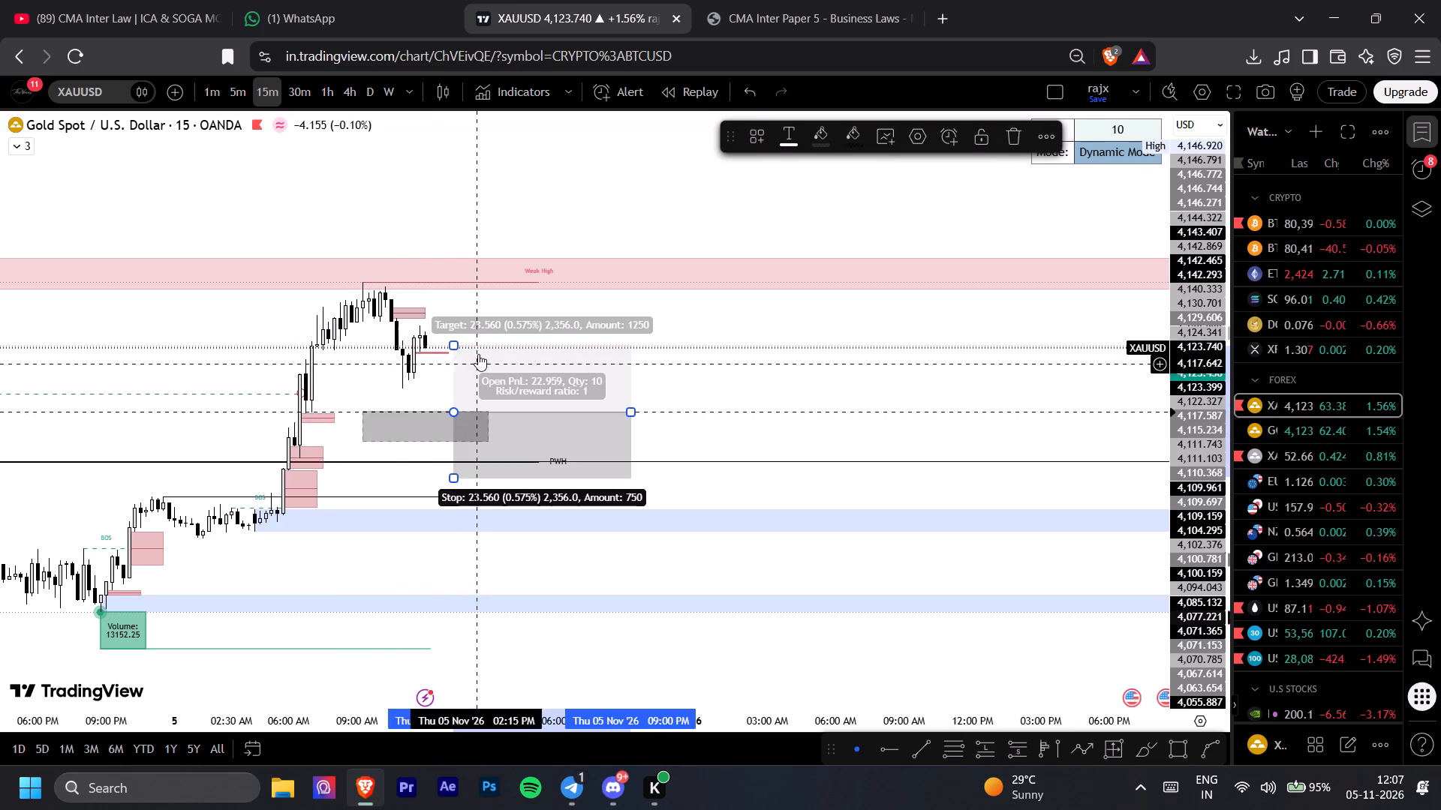
{"action": "left_click_drag", "start_coordinate": [452, 343], "coordinate": [456, 280]}
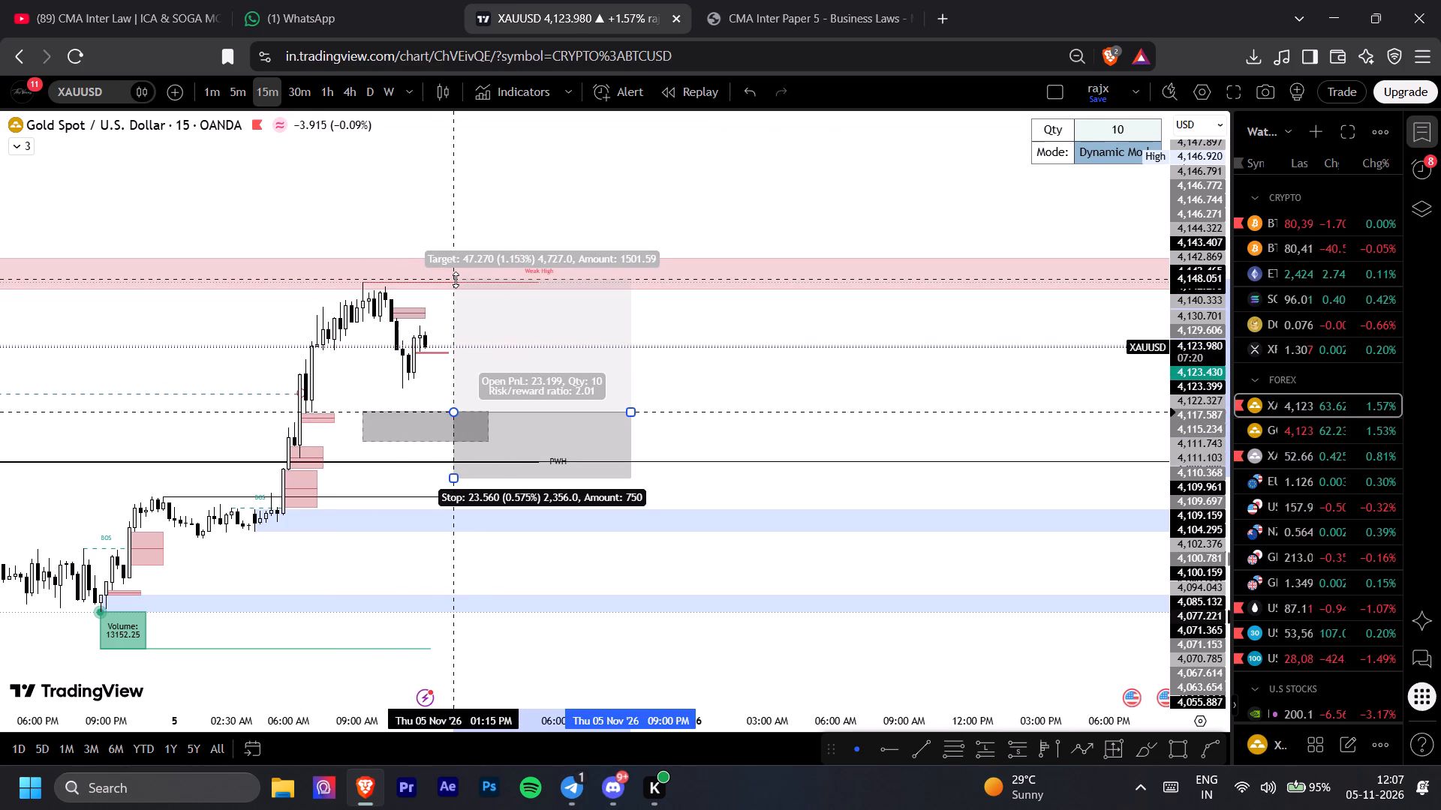
Raise the gold long position's target from the Weak High zone to the PMH line, about 126 above entry.
{"action": "left_click_drag", "start_coordinate": [456, 280], "coordinate": [460, 166]}
{"action": "left_click_drag", "start_coordinate": [385, 214], "coordinate": [340, 369]}
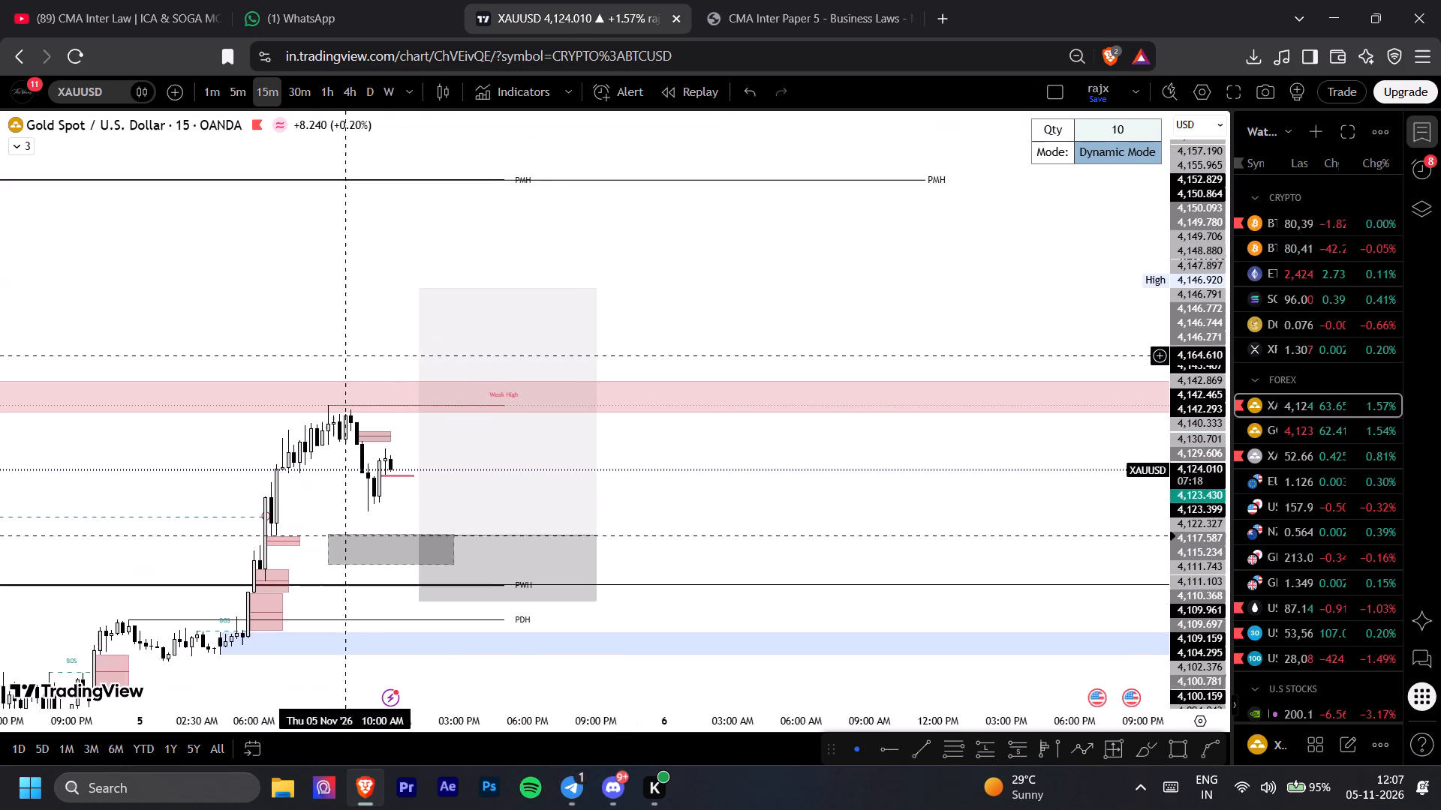
{"action": "left_click_drag", "start_coordinate": [340, 369], "coordinate": [338, 385]}
{"action": "left_click_drag", "start_coordinate": [414, 319], "coordinate": [417, 220]}
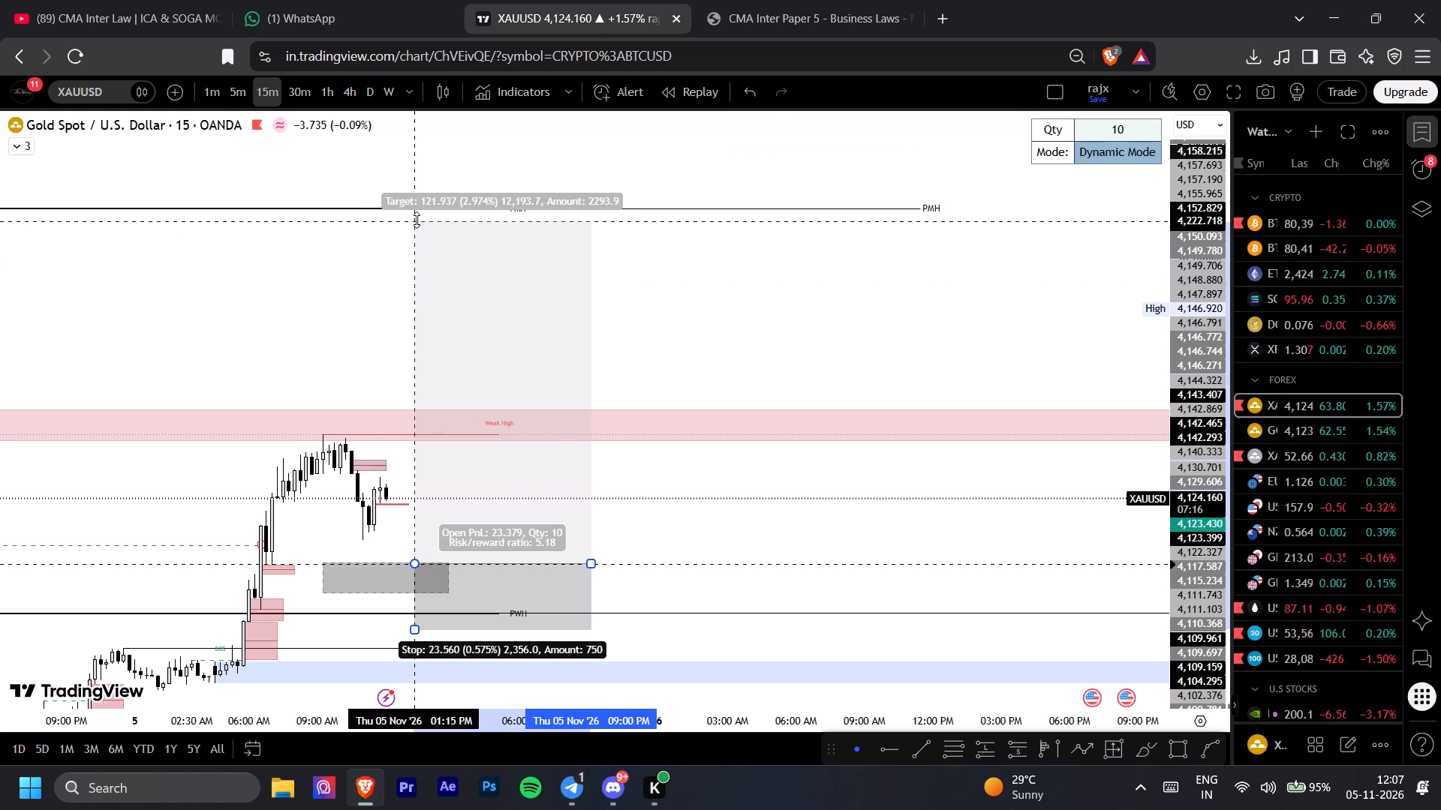
{"action": "left_click_drag", "start_coordinate": [417, 220], "coordinate": [415, 212]}
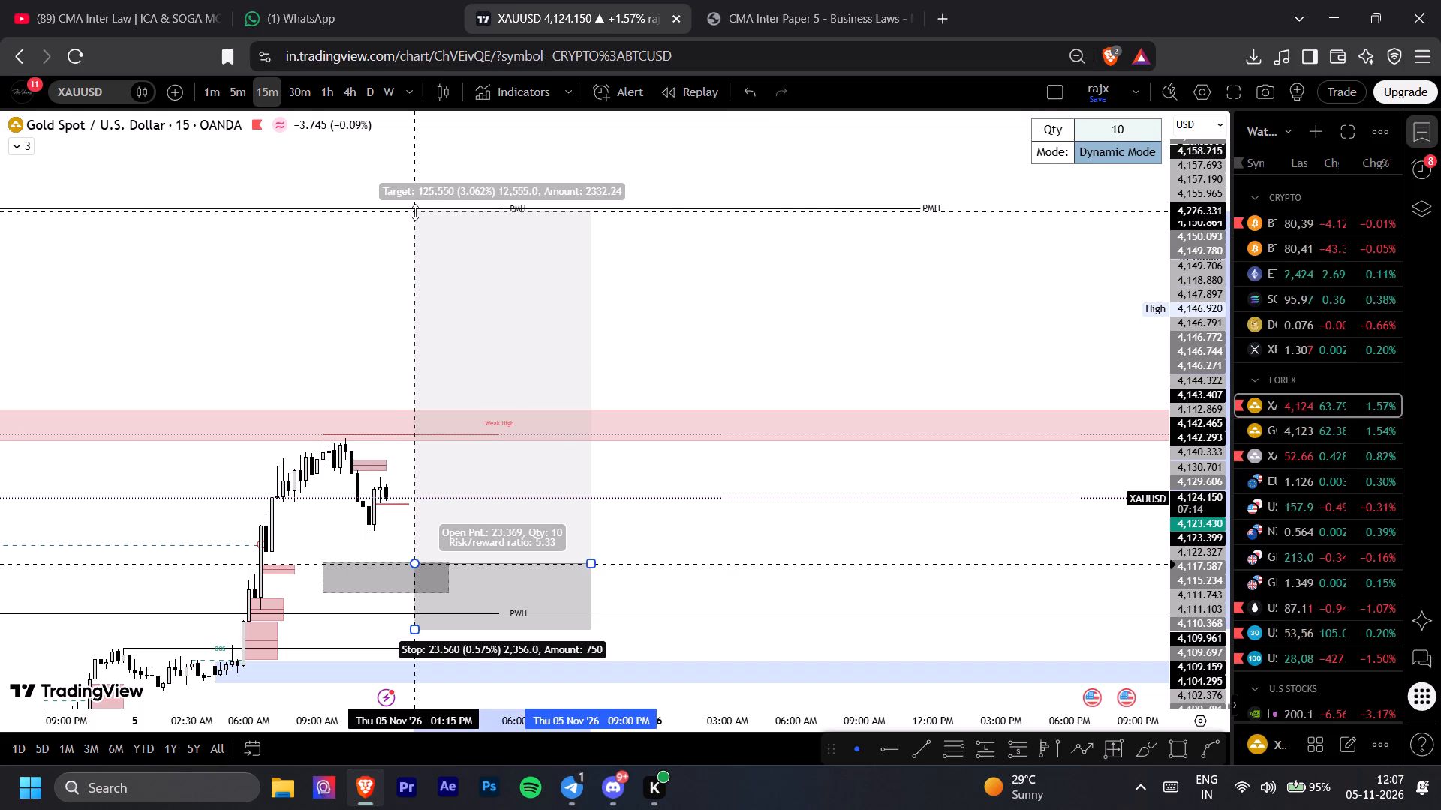
{"action": "left_click_drag", "start_coordinate": [415, 212], "coordinate": [414, 210]}
Tighten the gold long position's stop to the PWH line, about 18.37 below entry.
{"action": "left_click_drag", "start_coordinate": [399, 302], "coordinate": [413, 180]}
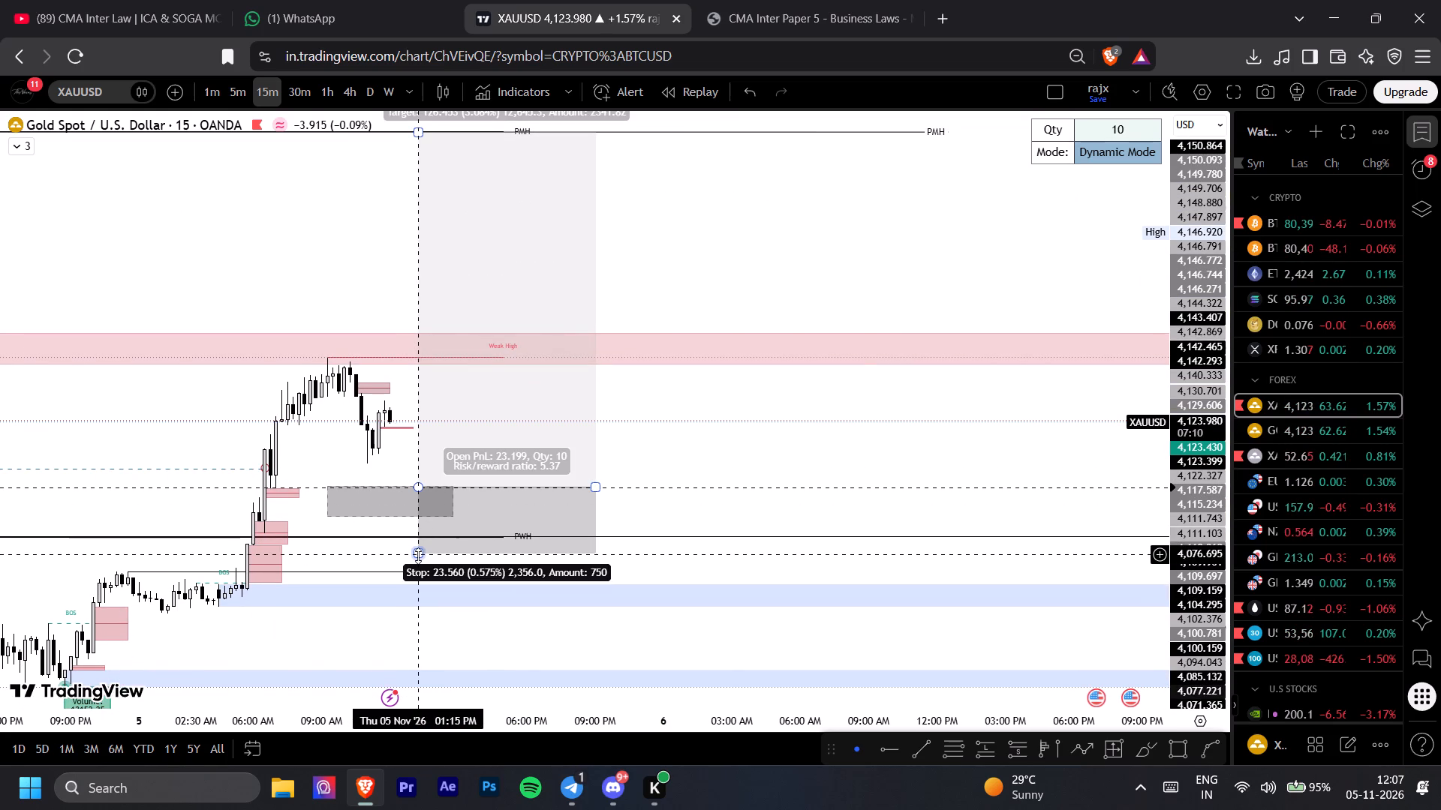
{"action": "left_click_drag", "start_coordinate": [418, 556], "coordinate": [460, 565]}
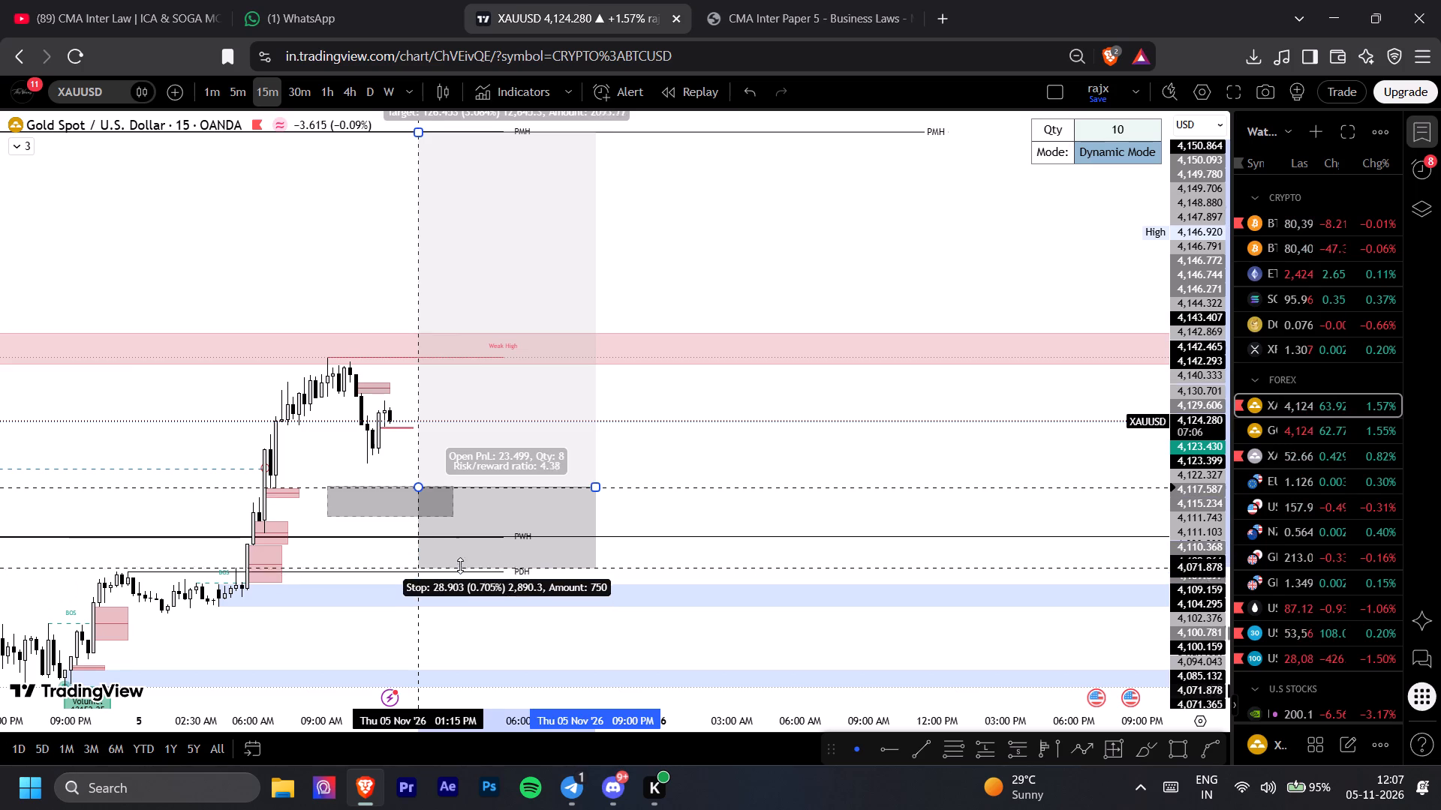
{"action": "left_click_drag", "start_coordinate": [460, 565], "coordinate": [460, 538]}
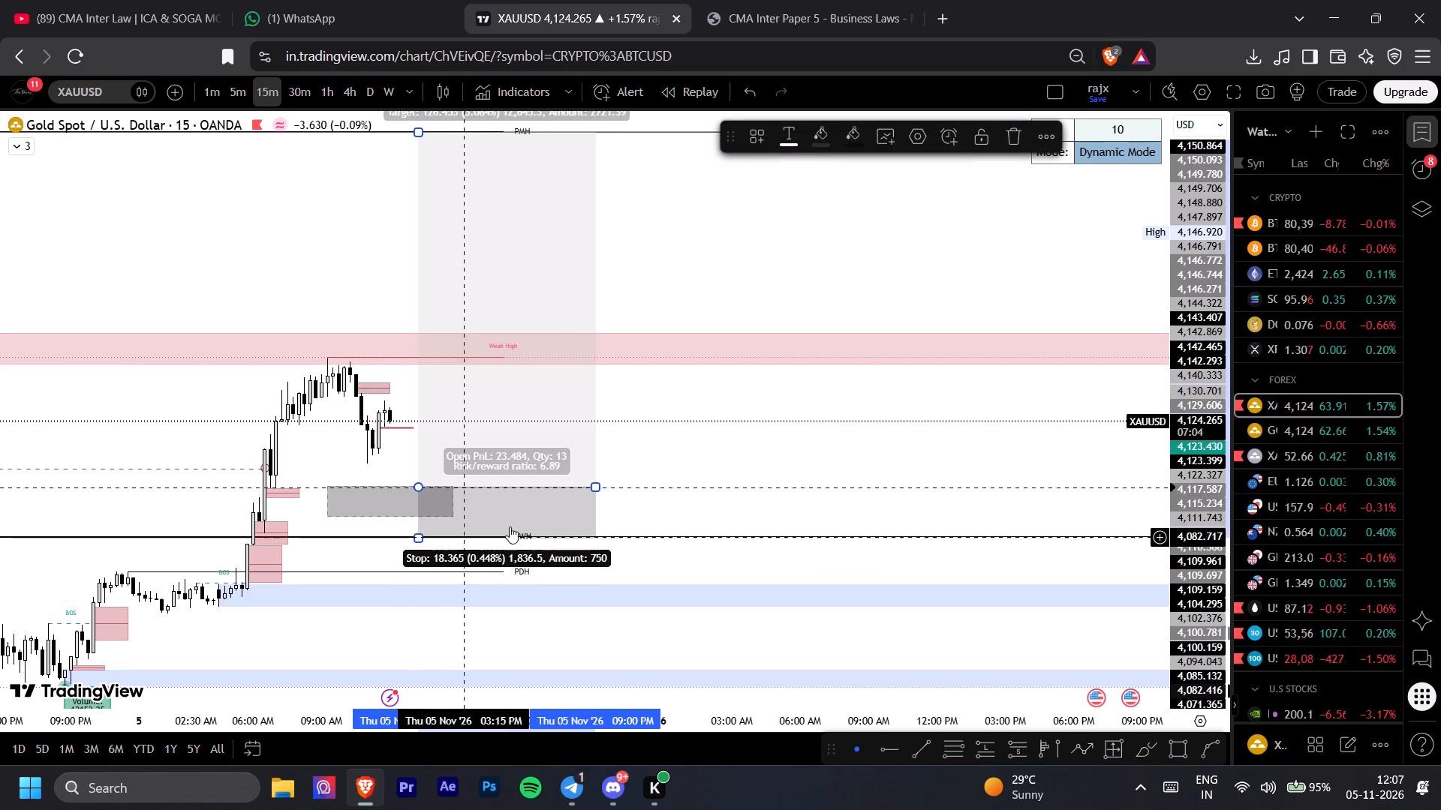
Shorten the gold long position's time span so it ends at about 5:30 PM on 5 November.
{"action": "left_click_drag", "start_coordinate": [594, 487], "coordinate": [486, 489]}
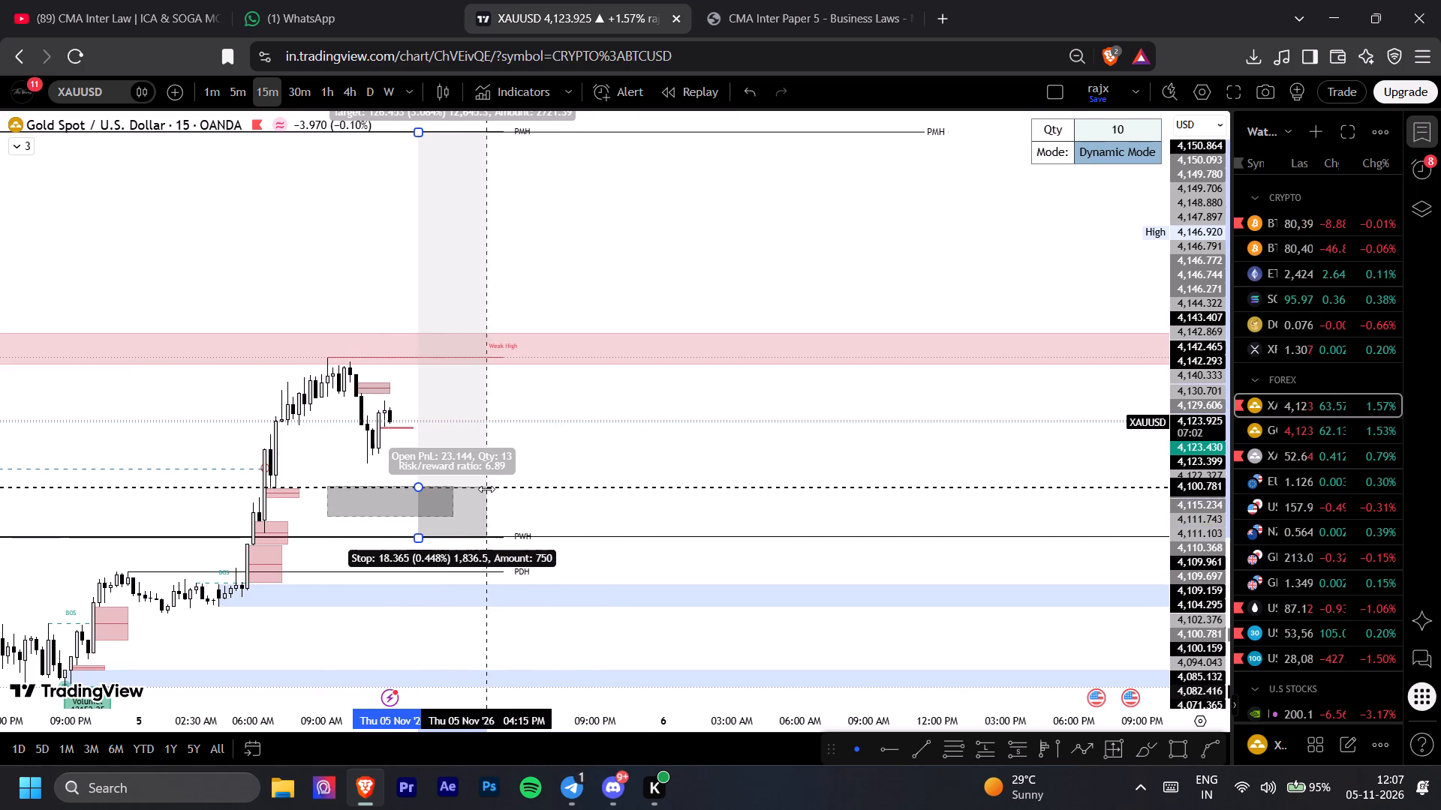
{"action": "left_click_drag", "start_coordinate": [486, 489], "coordinate": [513, 489]}
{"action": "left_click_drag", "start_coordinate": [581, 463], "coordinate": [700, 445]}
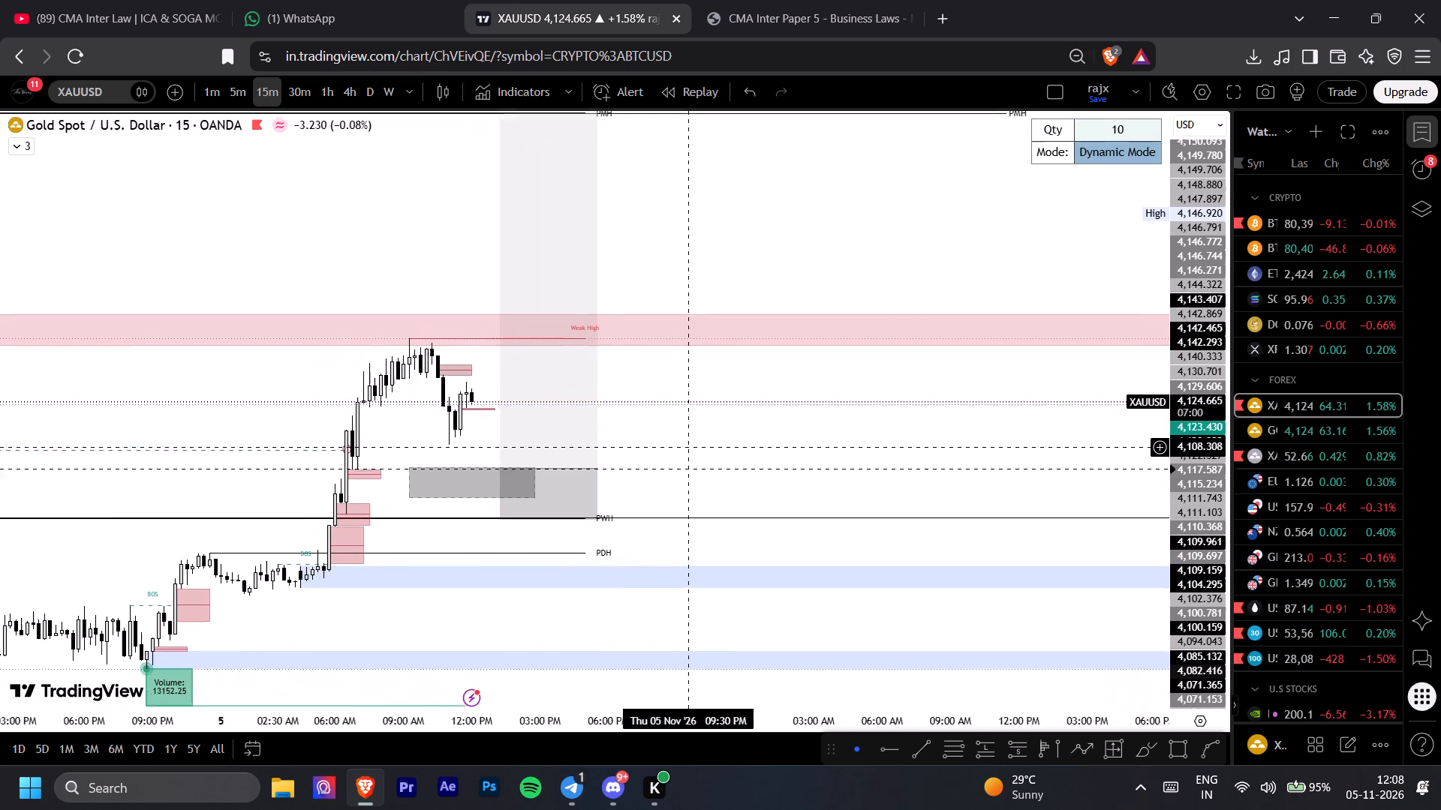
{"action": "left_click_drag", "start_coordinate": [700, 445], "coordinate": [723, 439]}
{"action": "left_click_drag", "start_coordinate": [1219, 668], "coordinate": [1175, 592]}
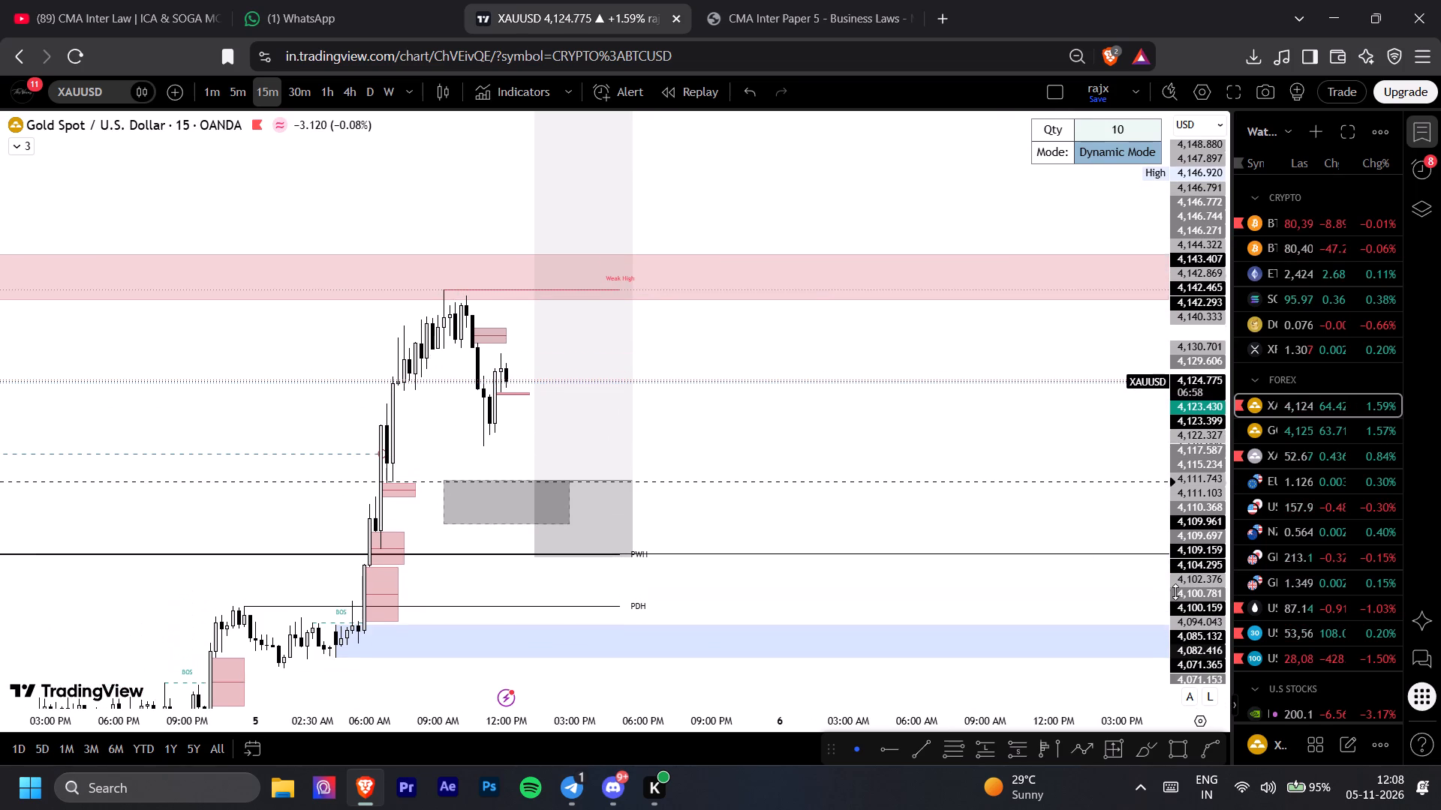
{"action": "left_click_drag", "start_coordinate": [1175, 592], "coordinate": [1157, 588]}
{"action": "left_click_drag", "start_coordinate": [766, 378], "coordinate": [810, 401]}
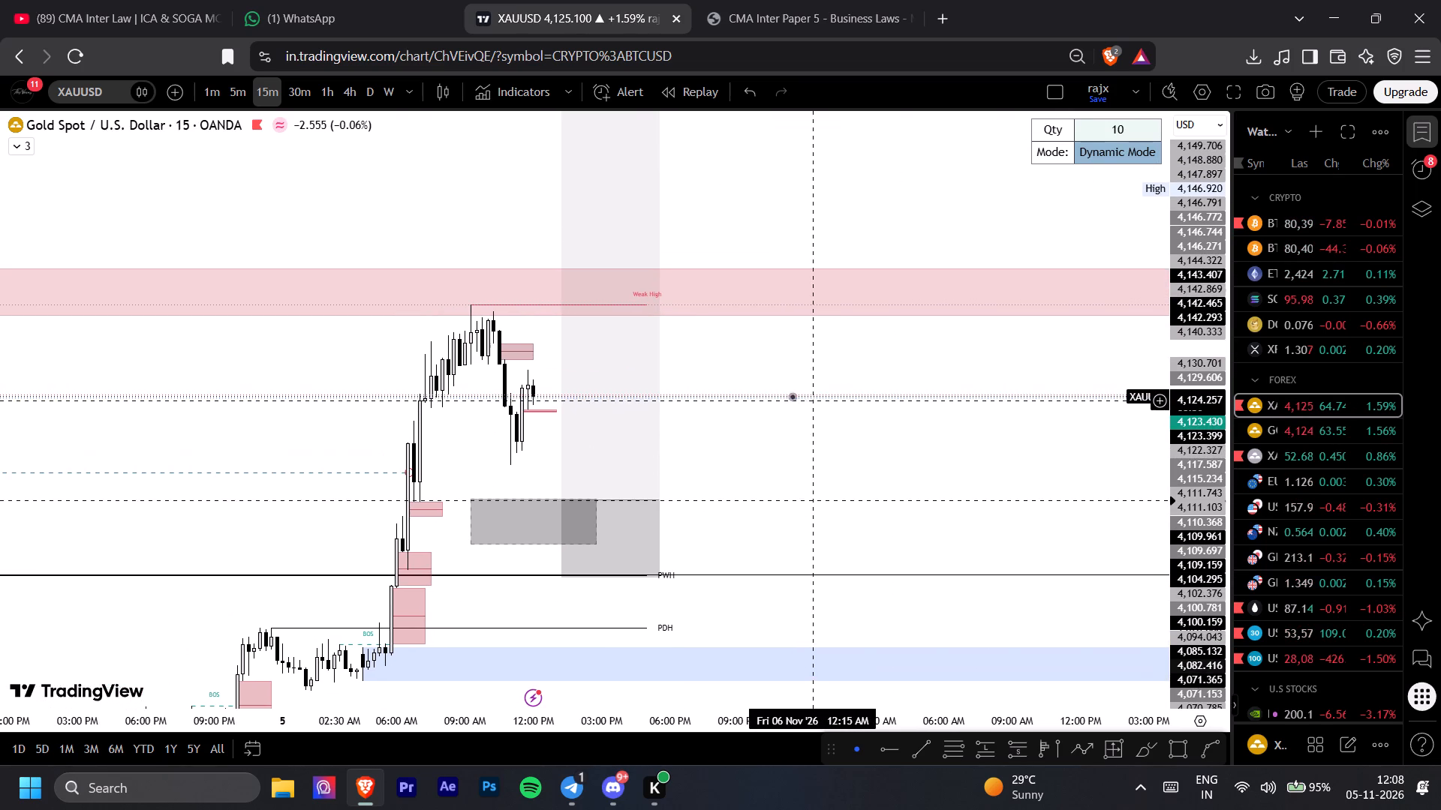